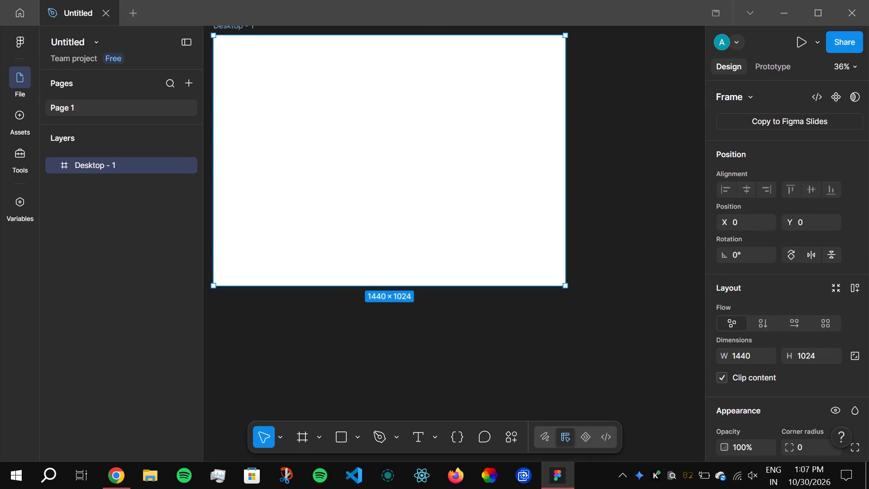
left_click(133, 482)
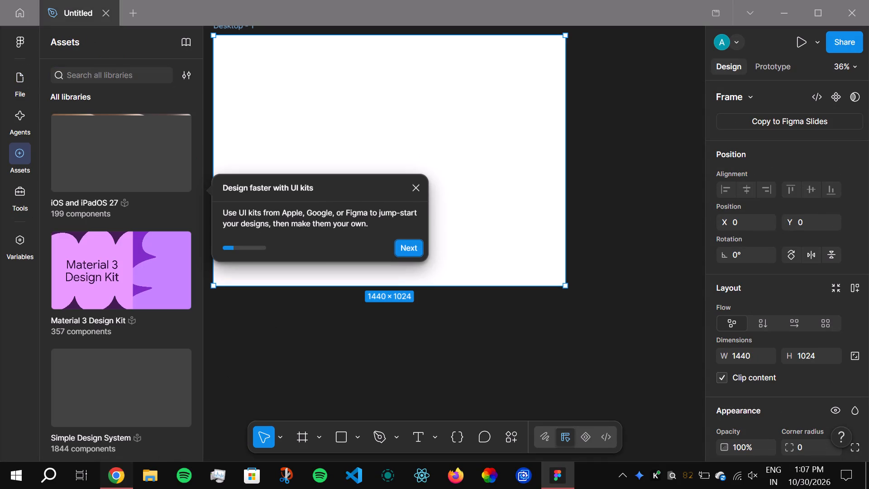
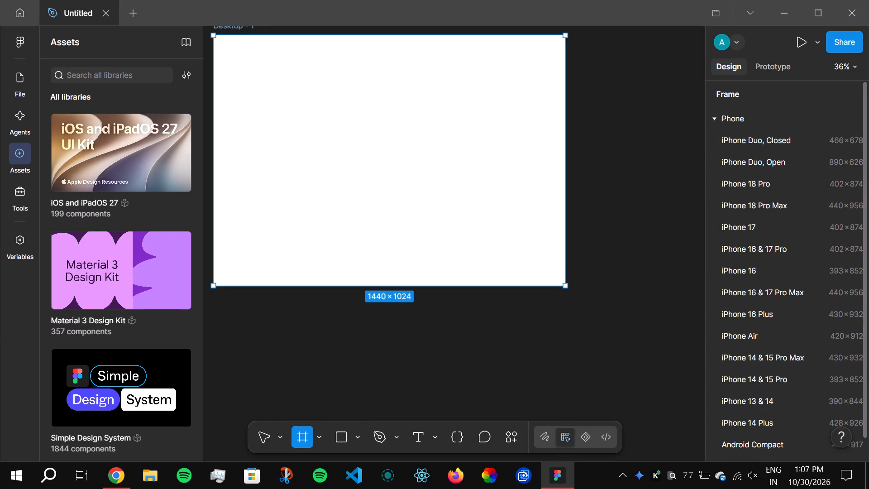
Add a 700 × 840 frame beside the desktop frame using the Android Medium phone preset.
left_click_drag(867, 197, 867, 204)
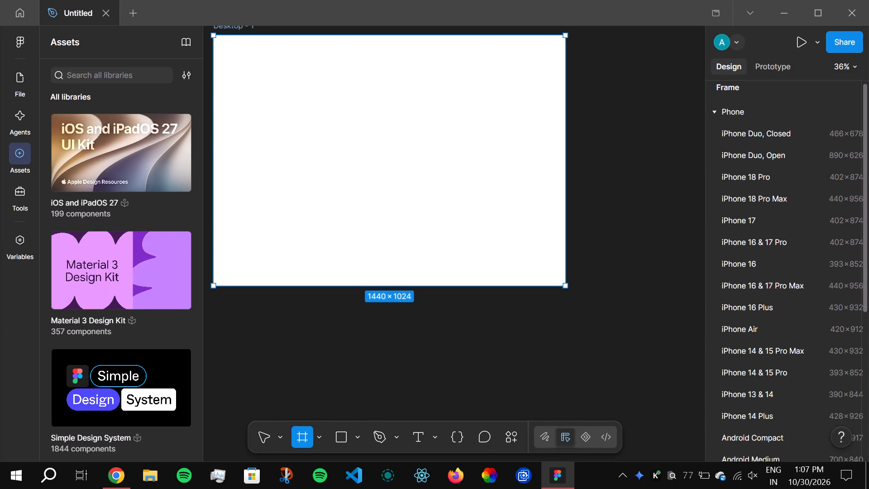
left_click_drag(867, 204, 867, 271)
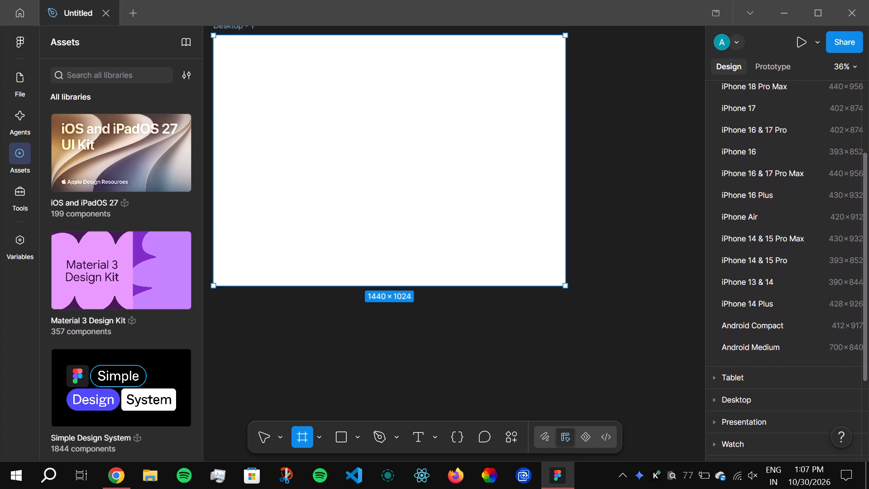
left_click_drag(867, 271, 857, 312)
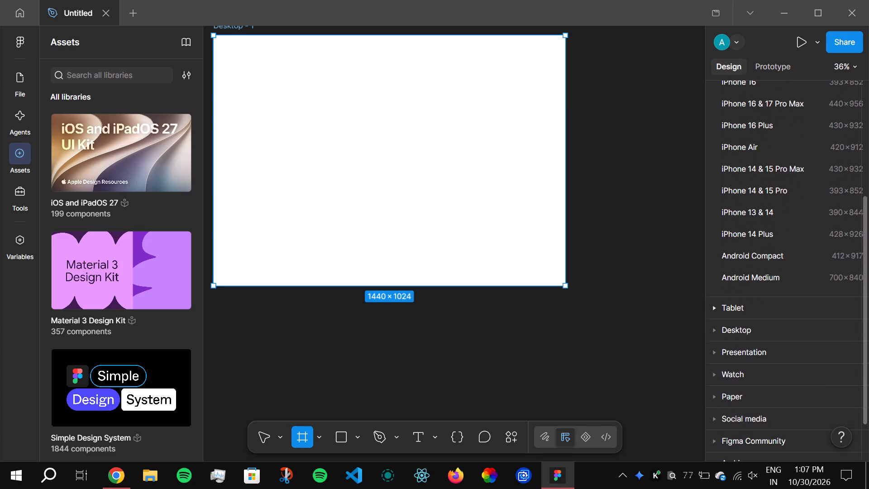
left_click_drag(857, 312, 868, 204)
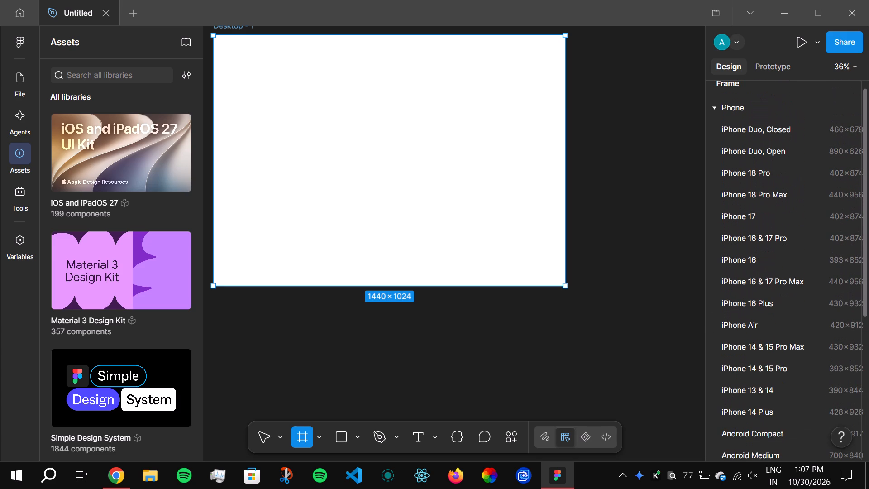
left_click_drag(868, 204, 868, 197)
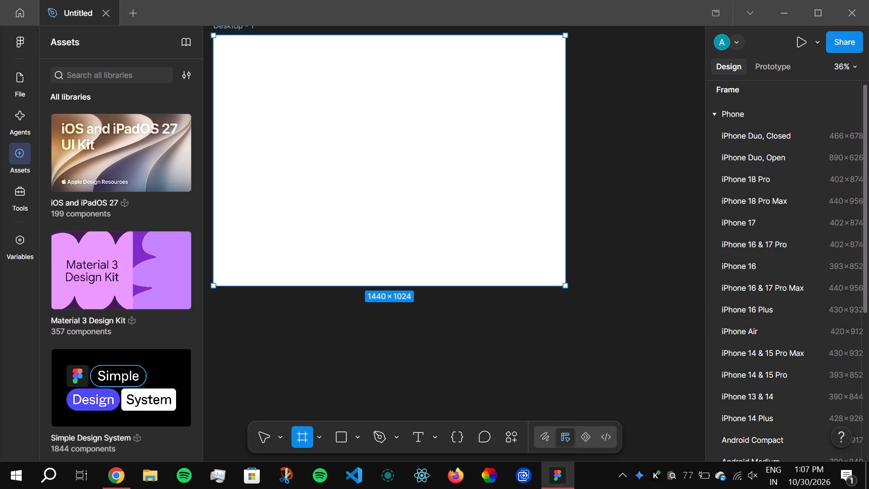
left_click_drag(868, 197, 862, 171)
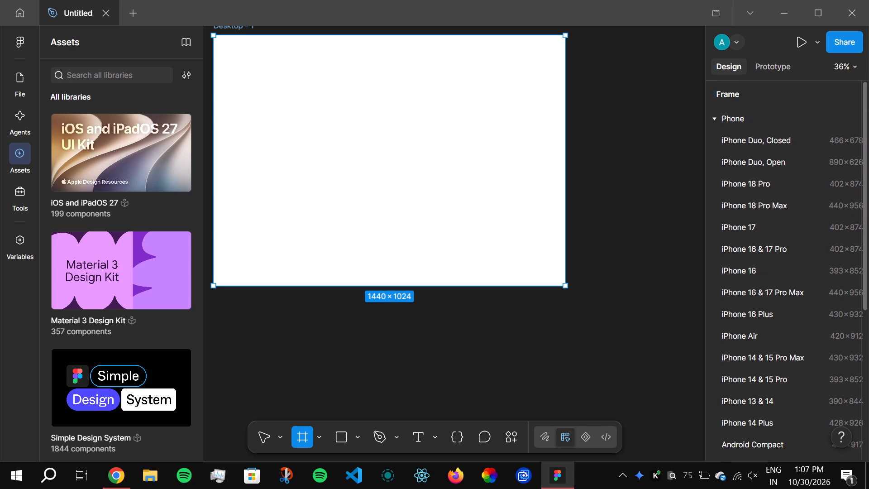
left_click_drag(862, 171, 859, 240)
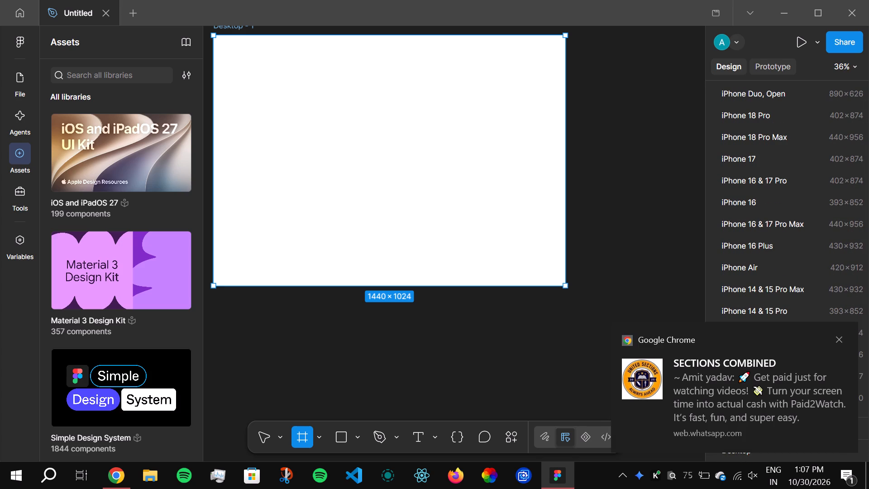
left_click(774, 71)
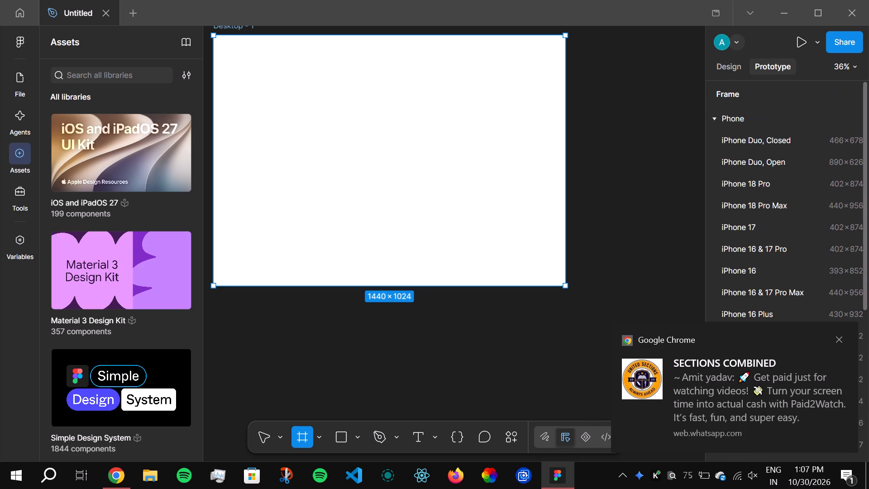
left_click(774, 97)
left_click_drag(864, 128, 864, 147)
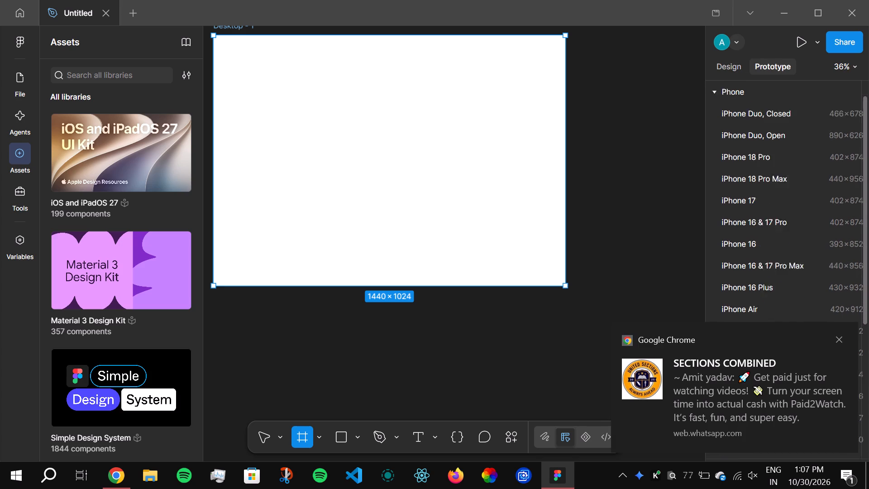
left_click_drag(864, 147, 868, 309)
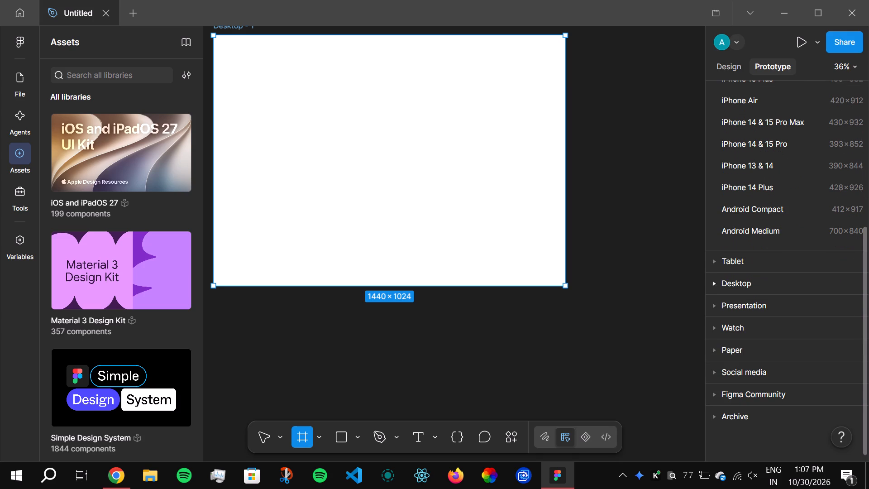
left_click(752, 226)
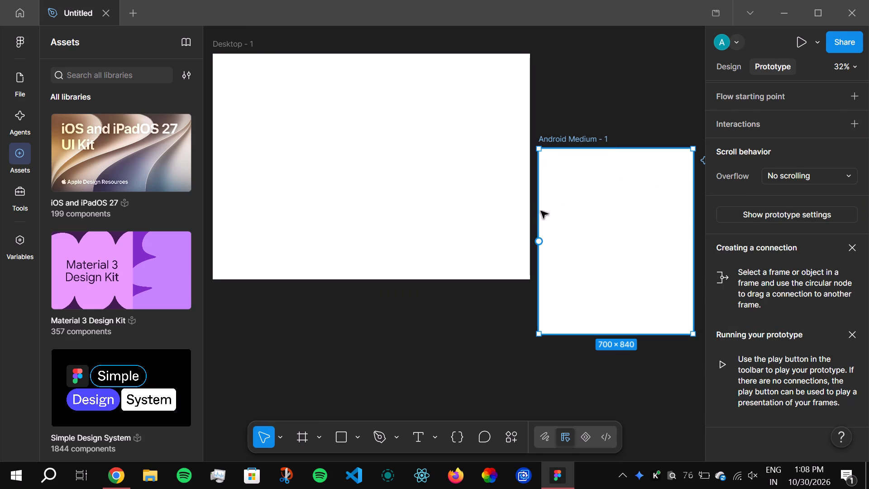
Delete the 1440 × 1024 desktop frame from the canvas.
left_click(474, 240)
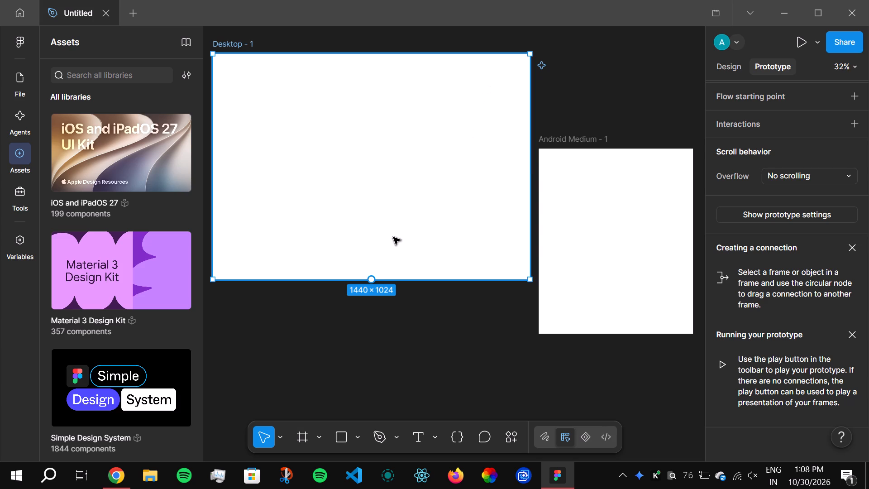
key("Delete")
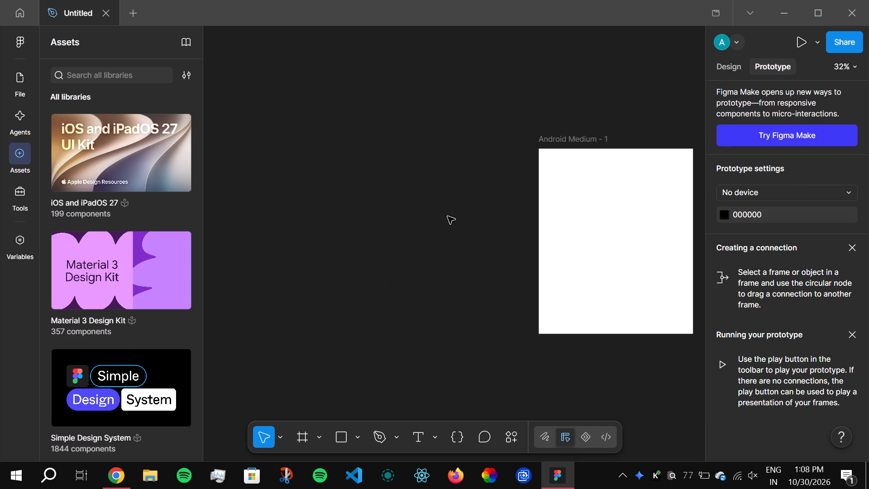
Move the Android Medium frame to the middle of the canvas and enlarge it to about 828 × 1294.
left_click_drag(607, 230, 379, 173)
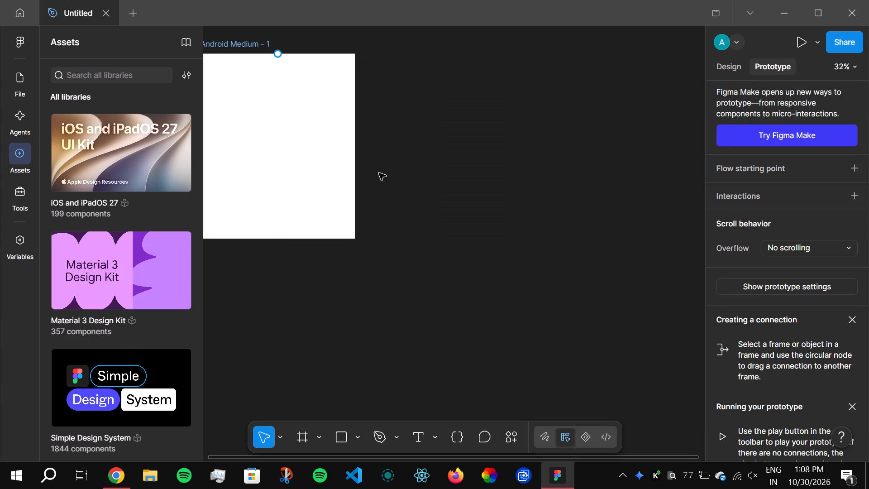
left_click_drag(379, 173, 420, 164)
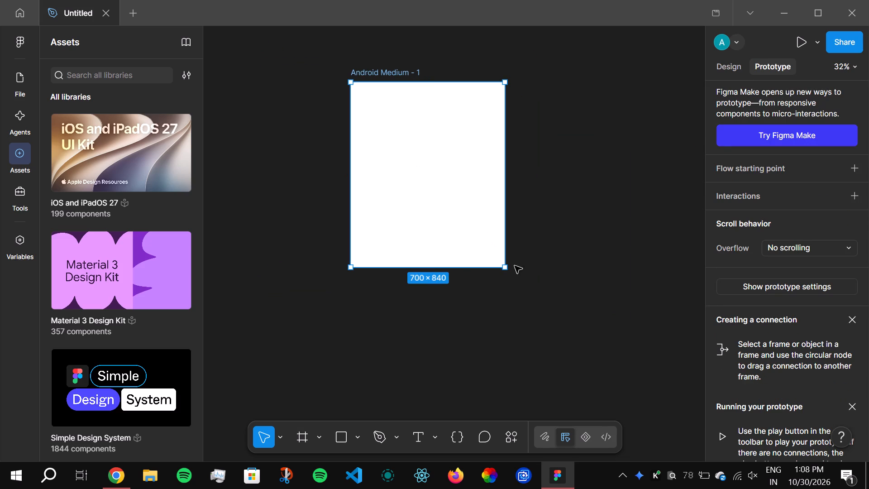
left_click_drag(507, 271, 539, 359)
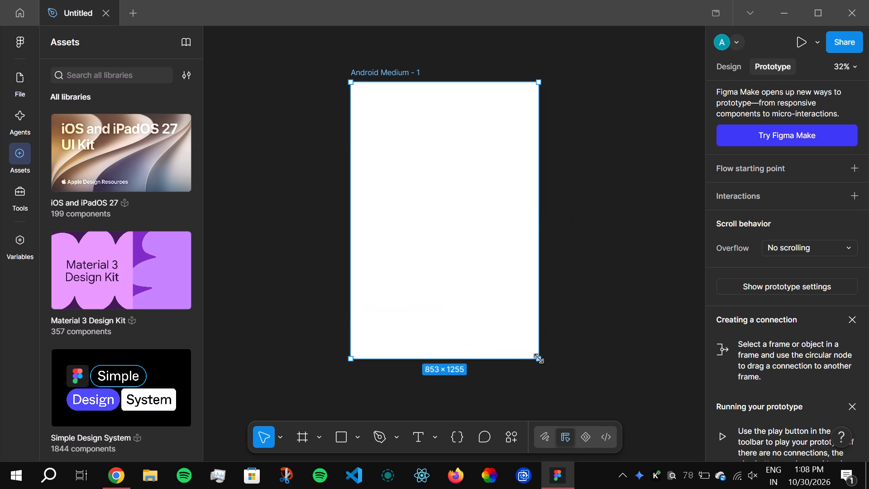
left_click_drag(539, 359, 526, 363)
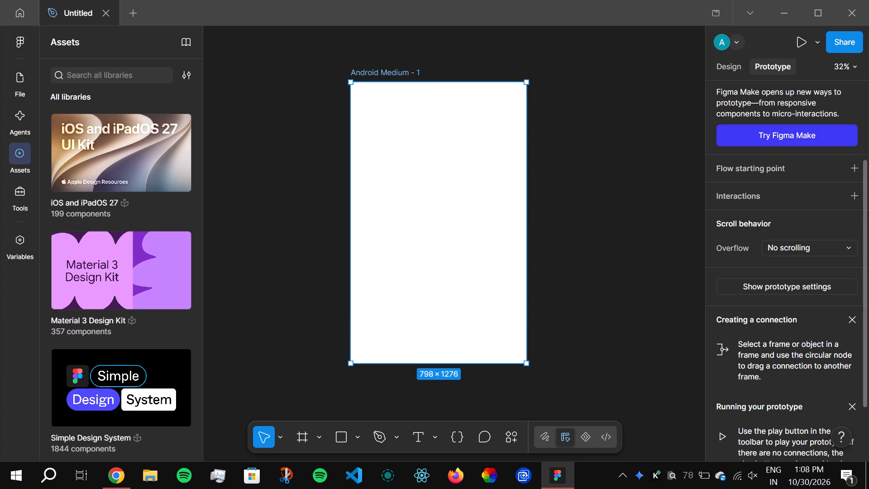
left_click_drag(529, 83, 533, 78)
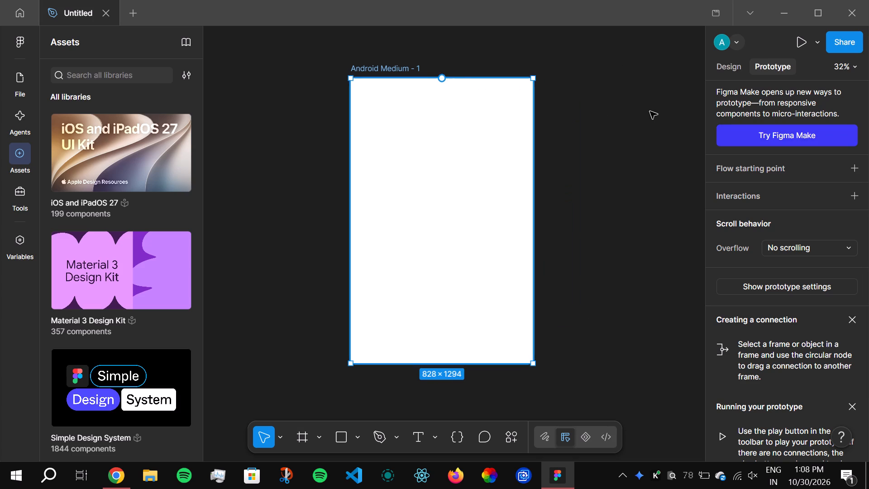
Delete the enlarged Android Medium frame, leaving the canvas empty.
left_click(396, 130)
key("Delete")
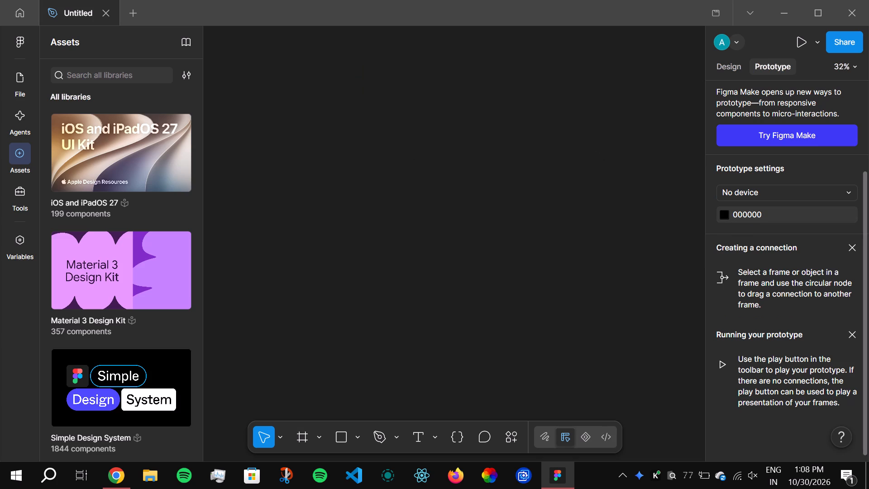
Dismiss the prototype tips on creating a connection and running the prototype, plus the Add interactivity with Make promotion.
left_click(852, 245)
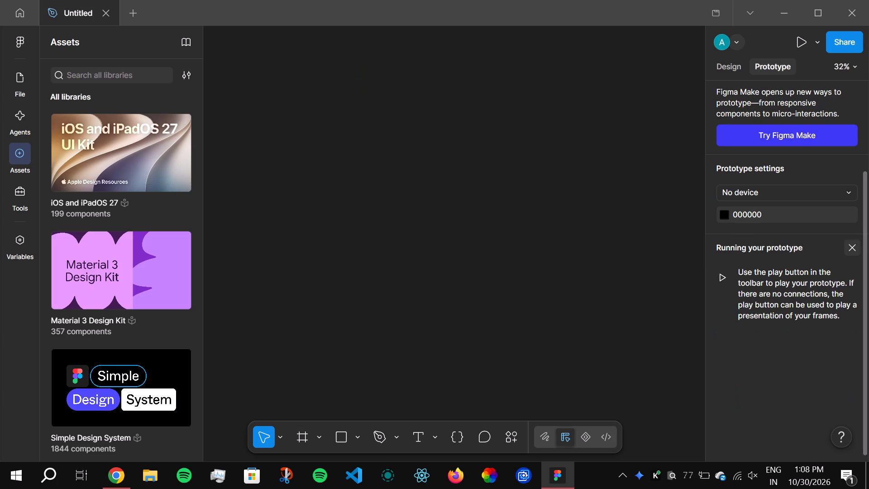
left_click(850, 245)
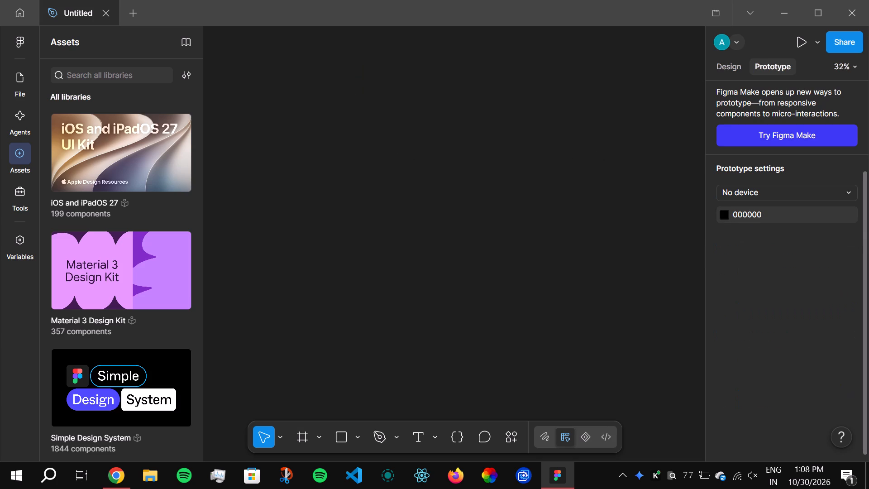
left_click(729, 64)
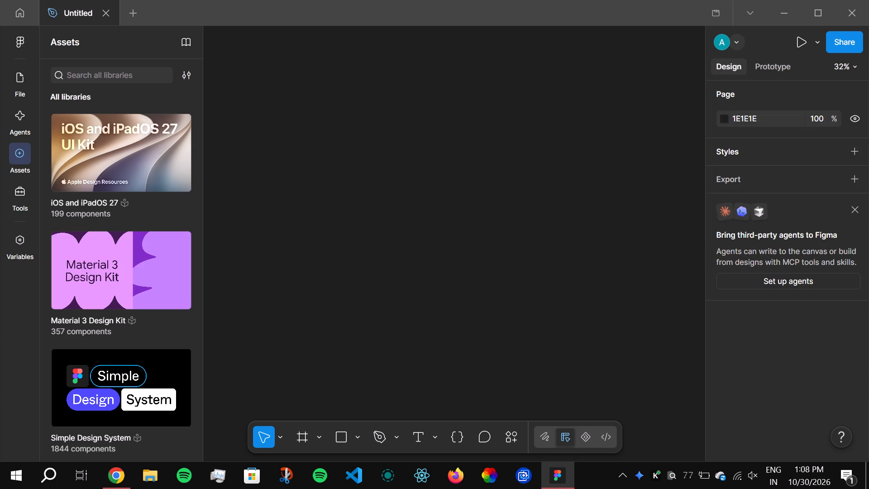
left_click(759, 68)
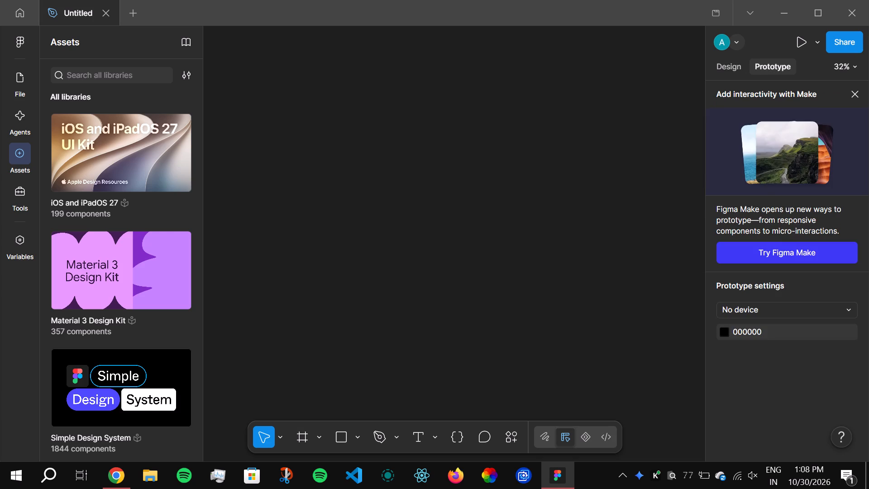
left_click(854, 97)
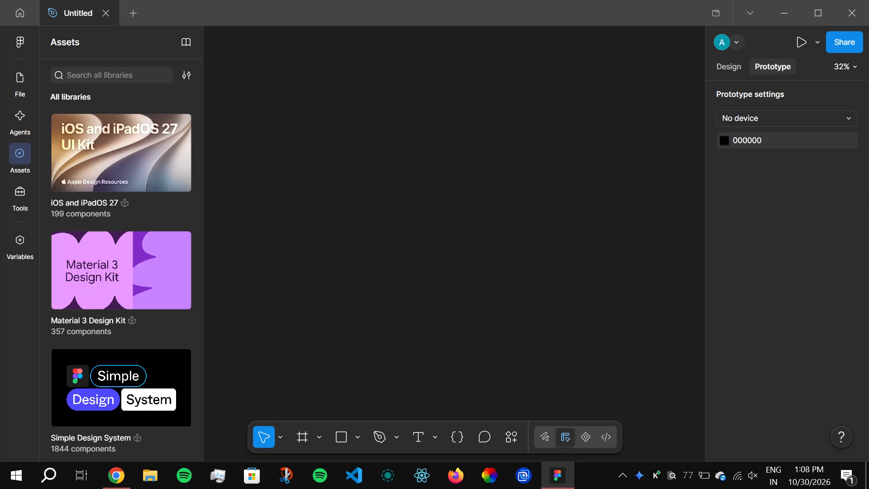
Start a new frame and look through the phone size presets for a suitable device.
left_click(306, 442)
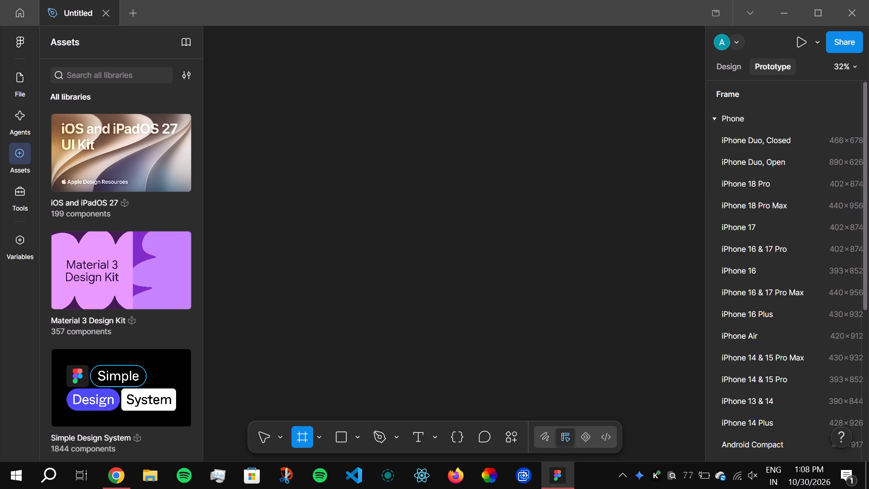
left_click_drag(864, 178, 864, 323)
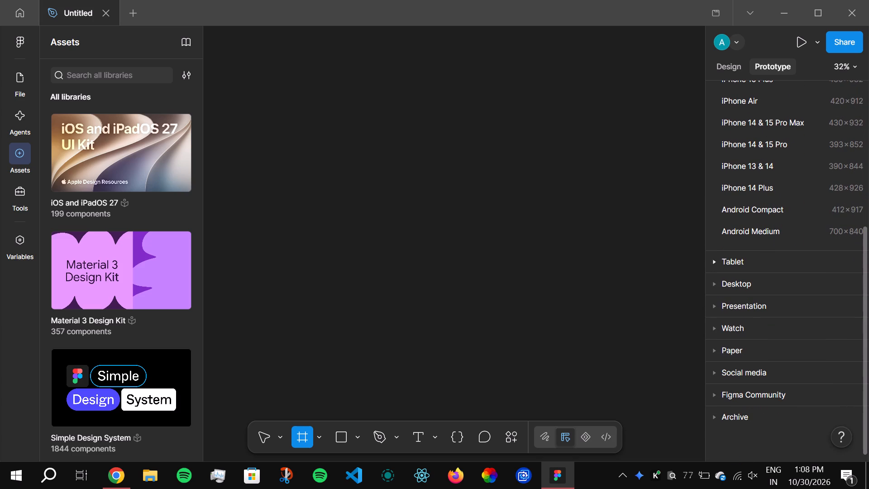
left_click(762, 225)
left_click_drag(866, 259, 868, 200)
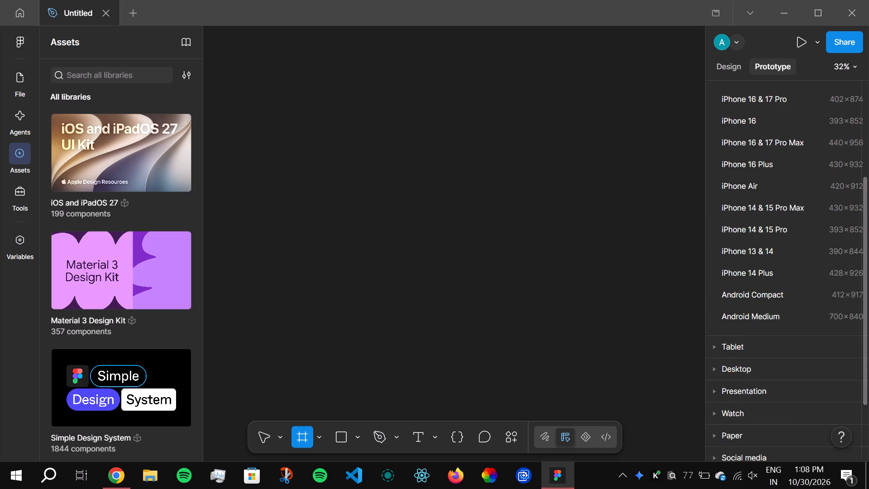
left_click_drag(868, 200, 868, 93)
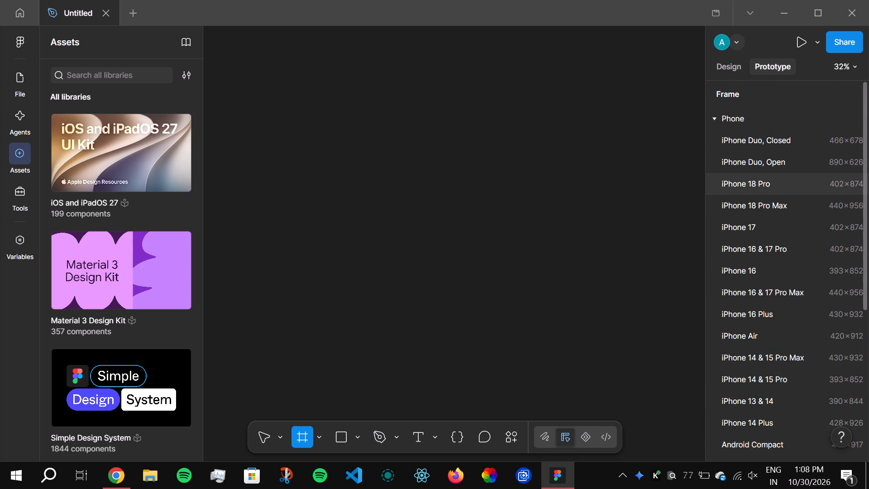
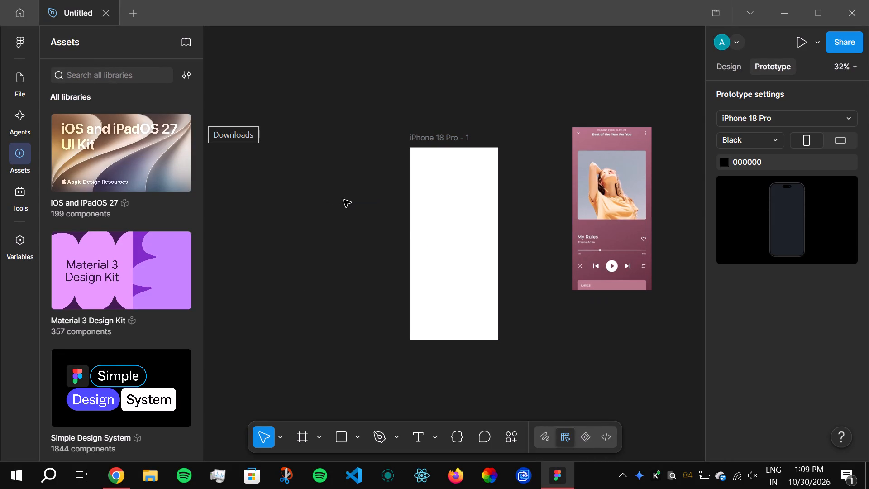
Move the iPhone 18 Pro frame straight up so it stands beside the music player reference image.
scroll(261, 216, "left", 1)
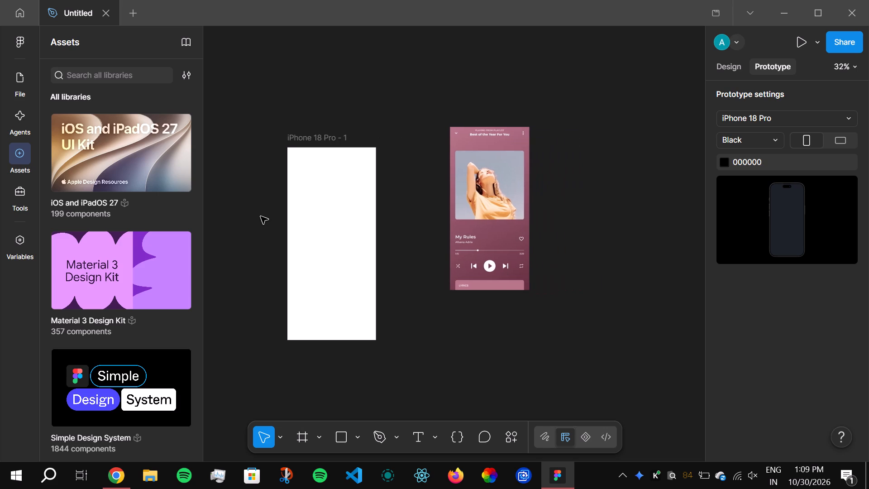
scroll(261, 216, "left", 1)
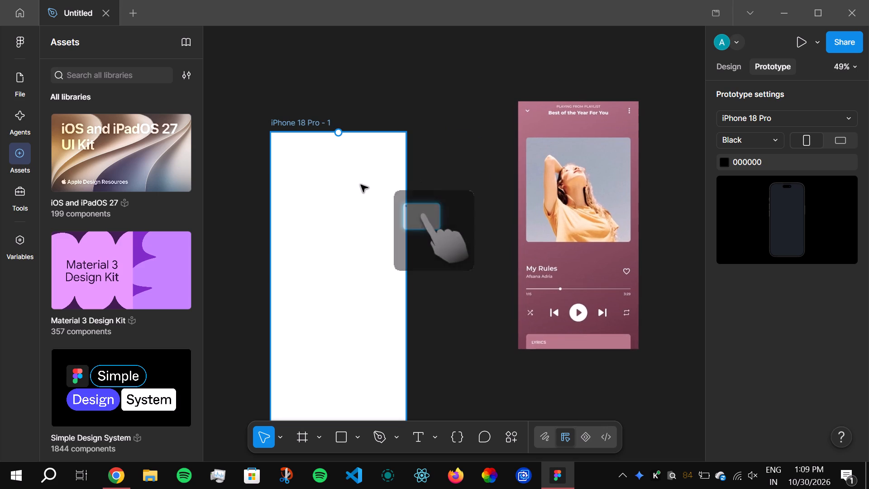
left_click_drag(339, 192, 340, 128)
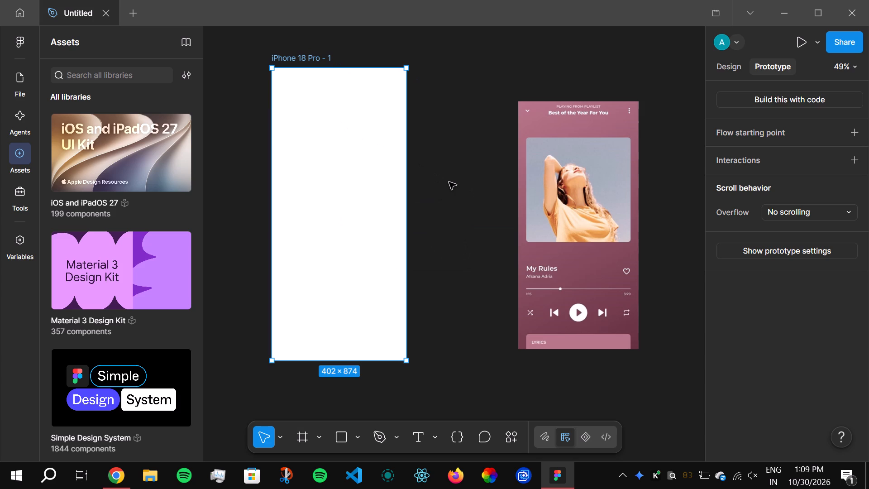
Duplicate the music player reference image and place the copy between the phone frame and the original, bottom-aligned with the frame.
left_click(553, 201)
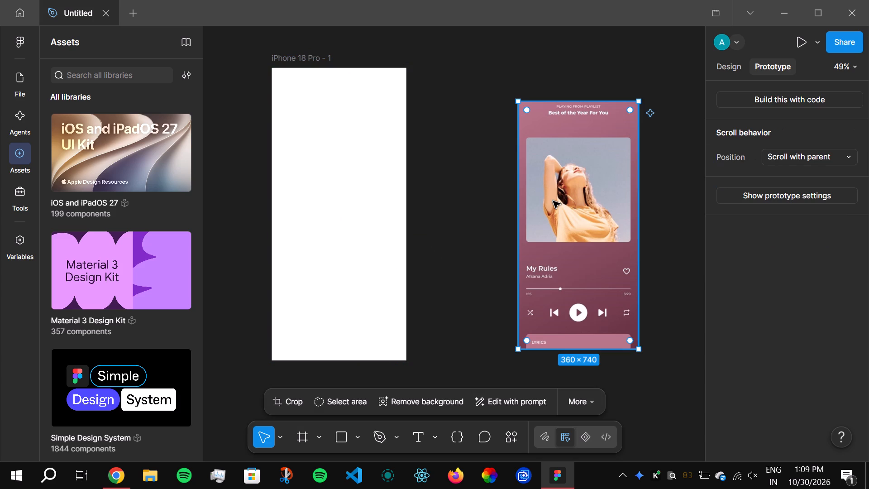
key("ctrl+c")
left_click(485, 229)
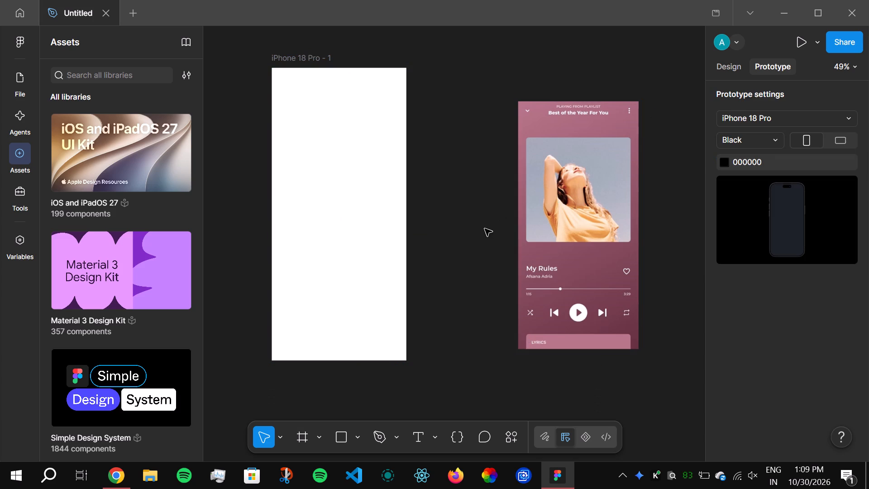
key("ctrl+v")
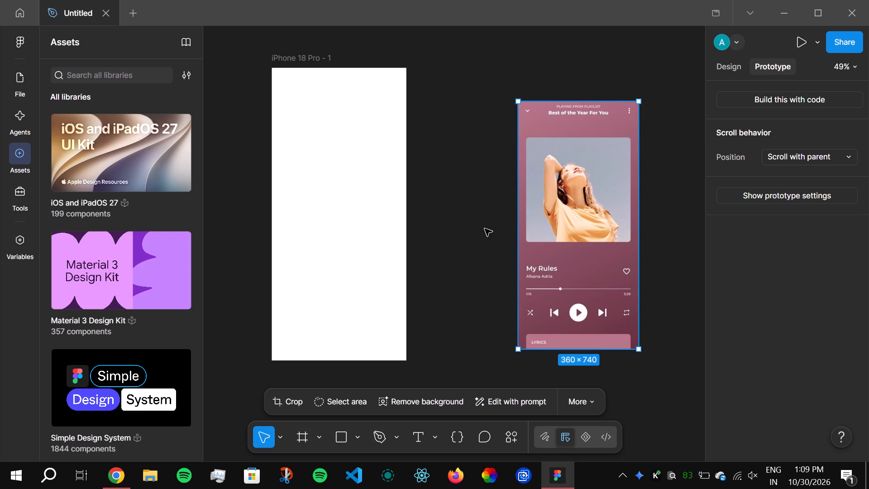
left_click_drag(559, 217, 487, 248)
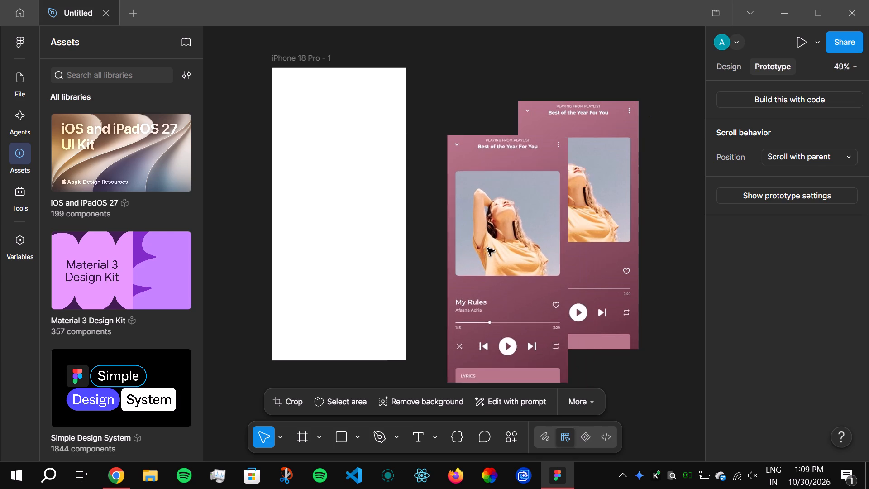
left_click_drag(487, 248, 469, 232)
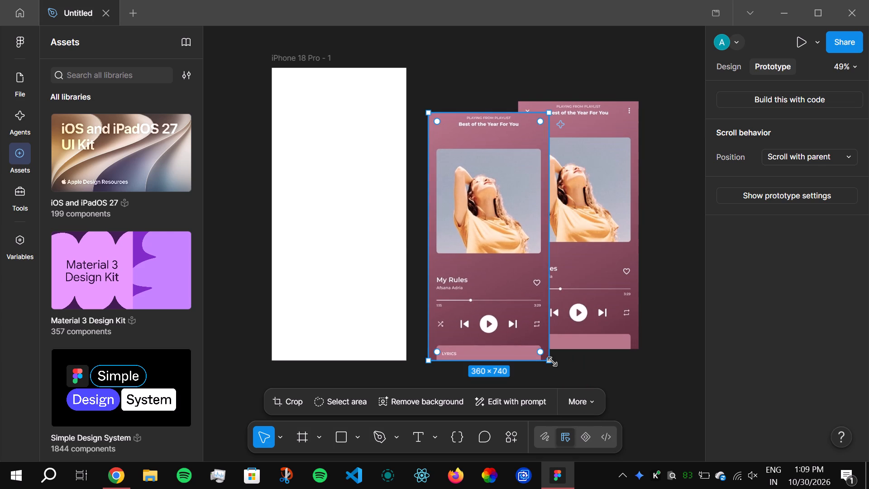
Enlarge the copied music player image proportionally from its lower corner to about 370 × 761.
left_click_drag(548, 362, 542, 362)
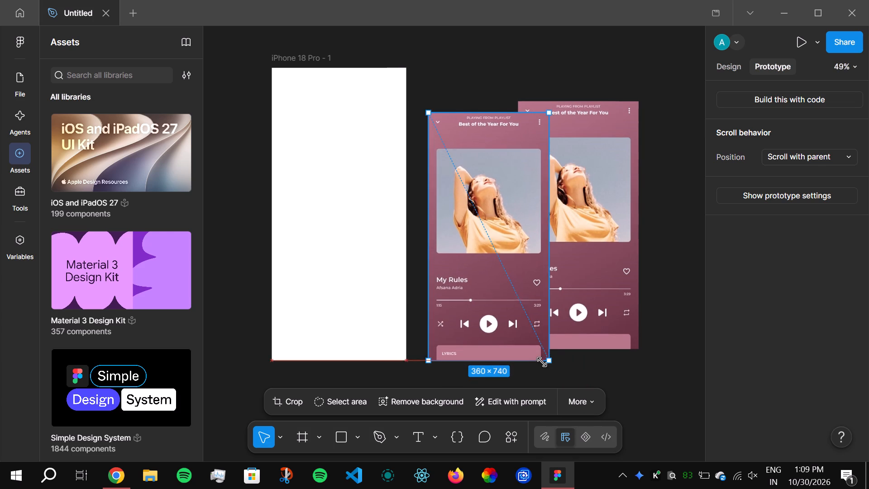
left_click_drag(542, 362, 543, 367)
left_click(509, 252)
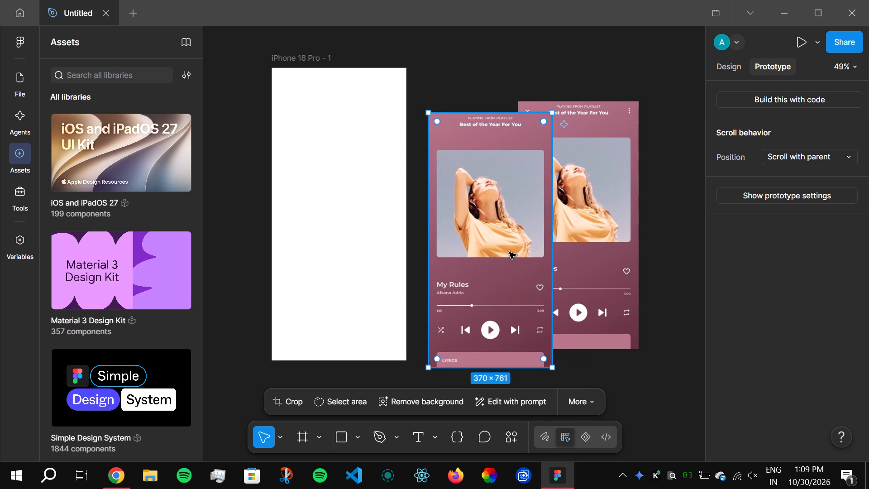
Open the choice of shape tools.
left_click(360, 437)
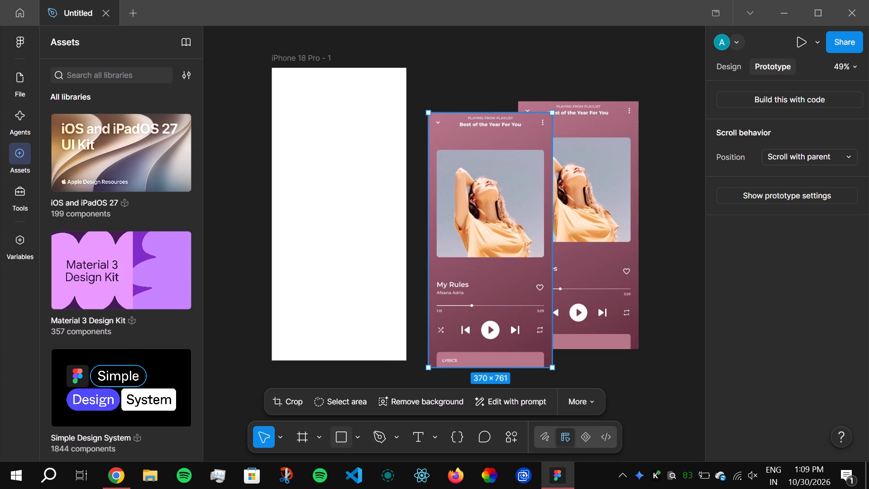
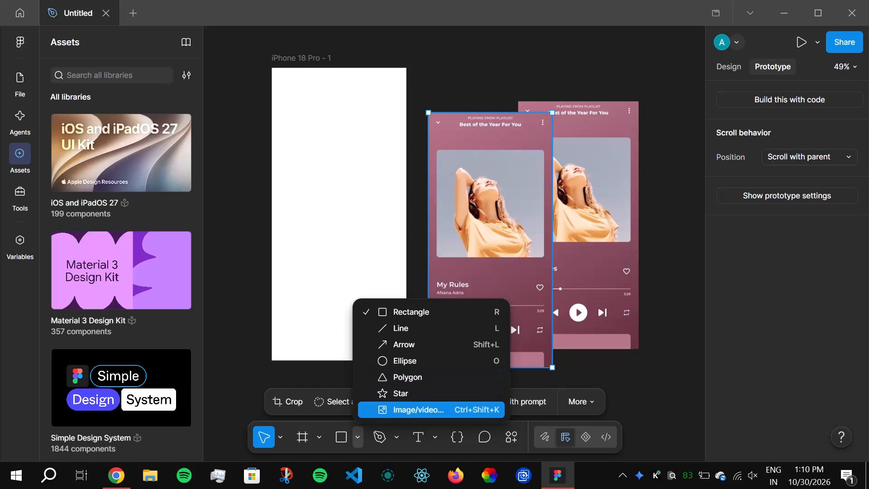
Round the corners of the enlarged music player image copy to a radius of about 80.
double_click(280, 431)
left_click(242, 360)
left_click(526, 243)
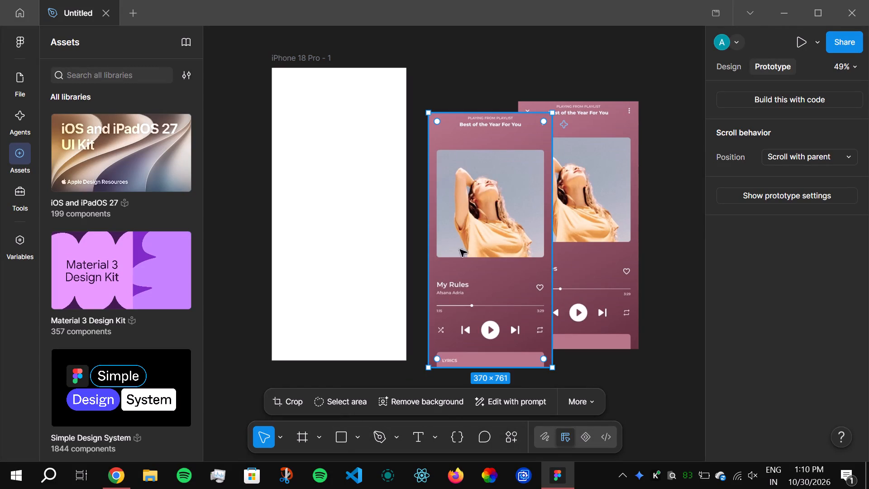
left_click_drag(434, 357, 434, 347)
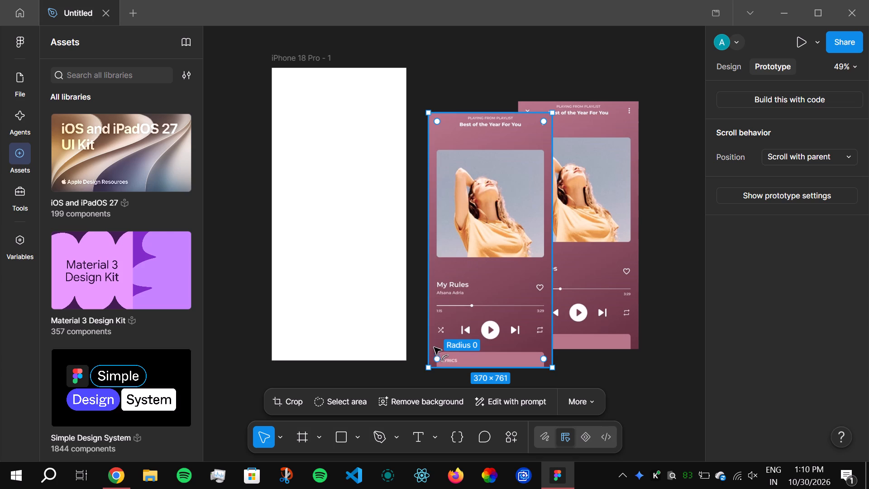
left_click_drag(434, 347, 441, 283)
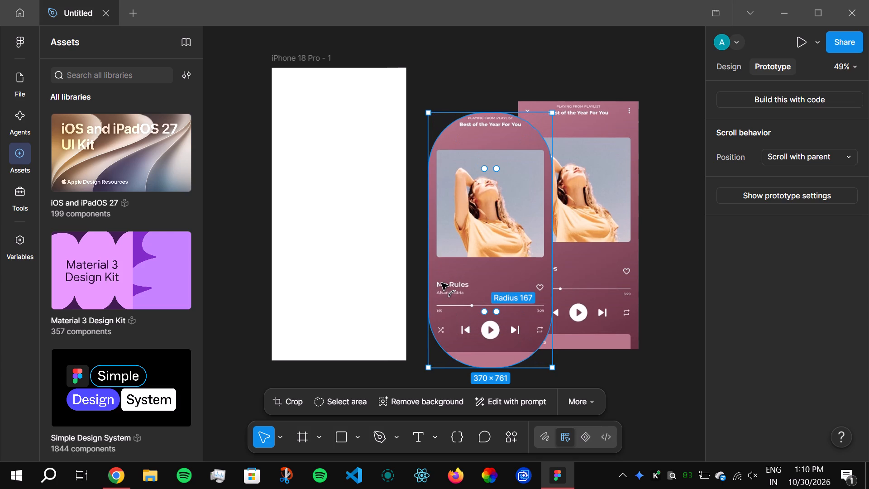
left_click_drag(441, 283, 420, 307)
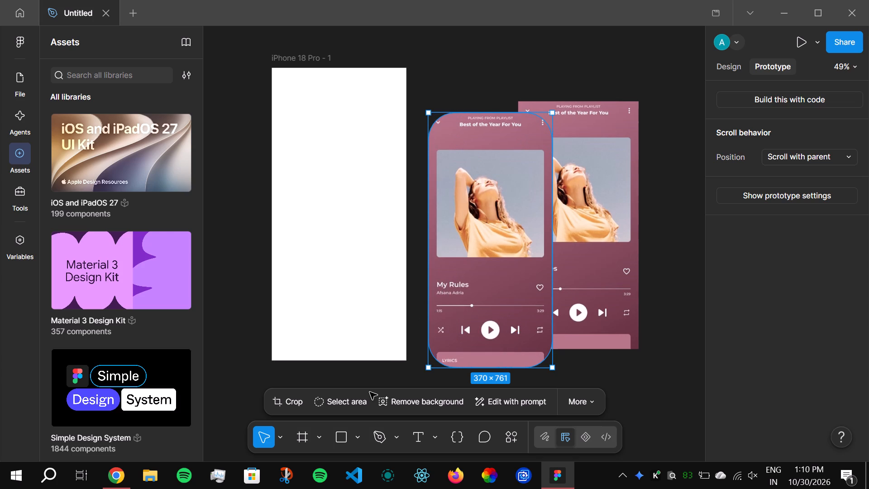
Draw a slice over the album photo in the rounded player image copy and fit it to about 320 × 320.
left_click(279, 431)
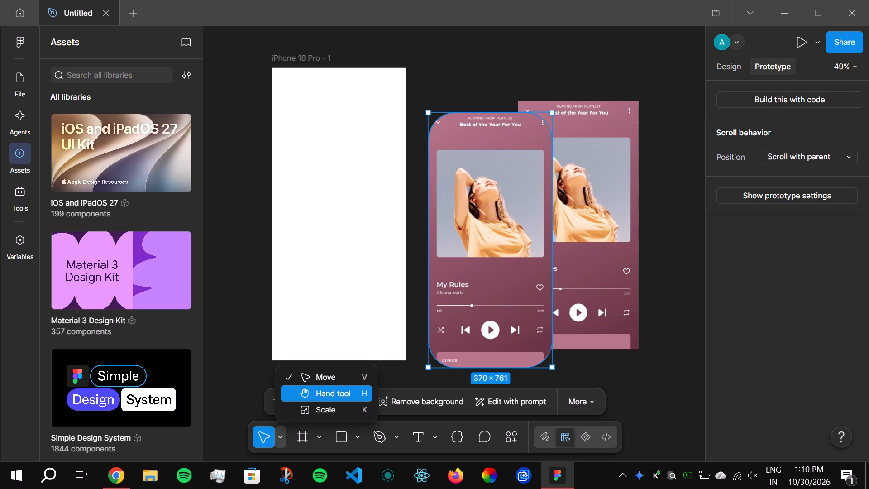
left_click(315, 437)
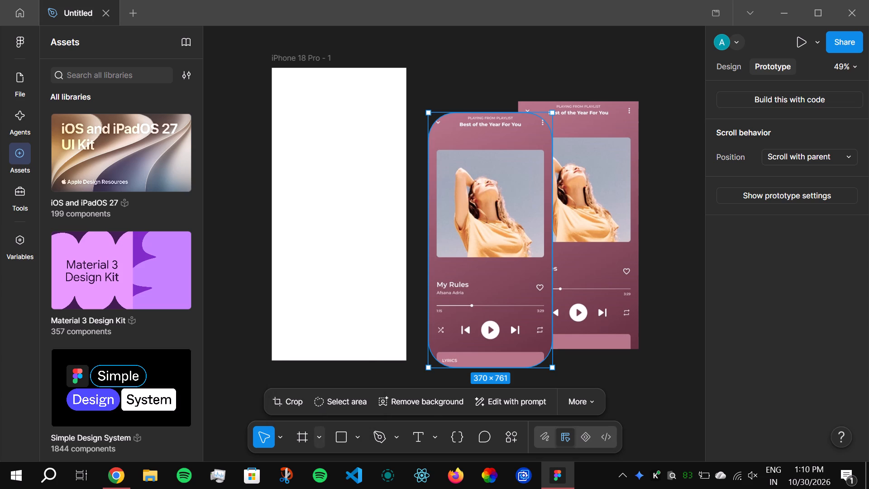
left_click(315, 437)
left_click(341, 407)
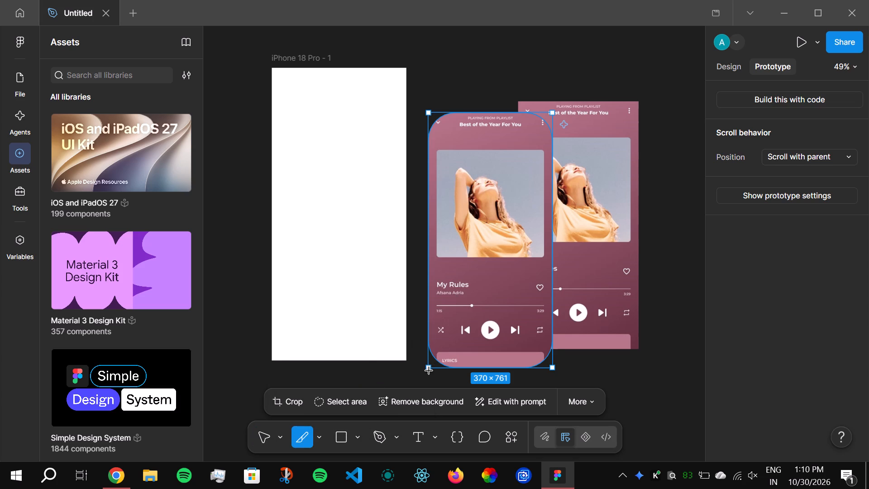
left_click_drag(429, 371, 458, 264)
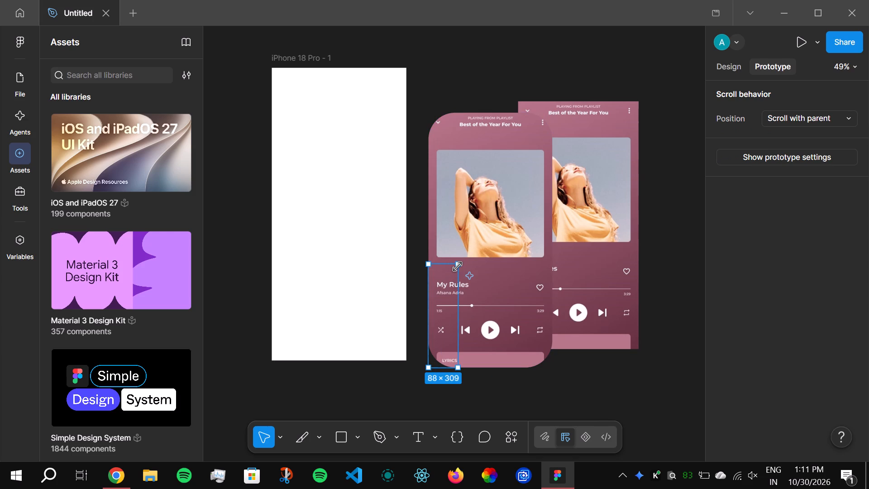
left_click_drag(458, 267, 496, 162)
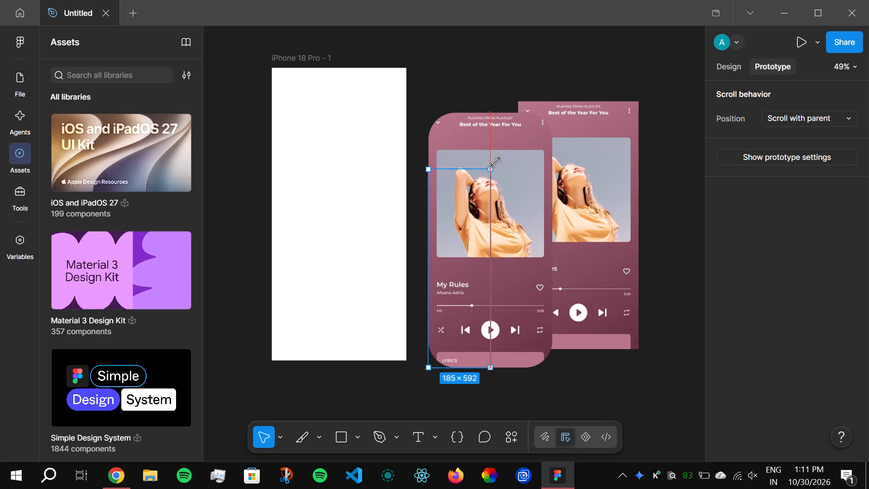
left_click_drag(496, 162, 543, 150)
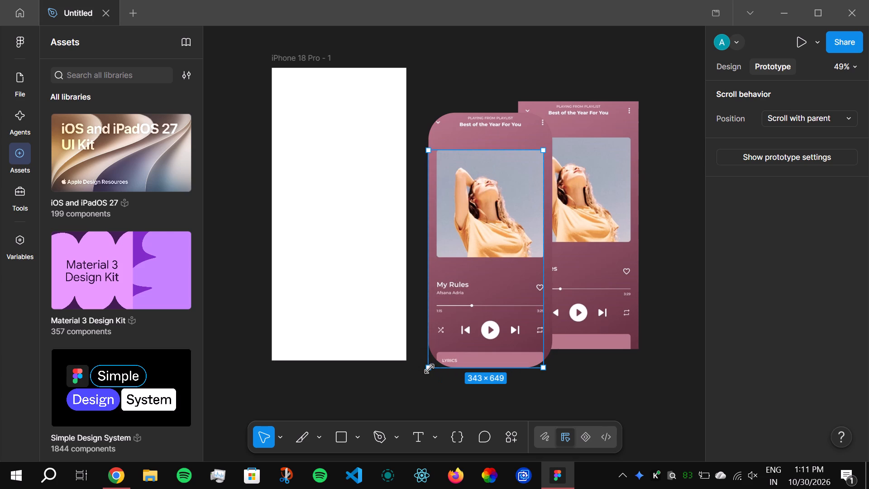
left_click_drag(429, 369, 434, 347)
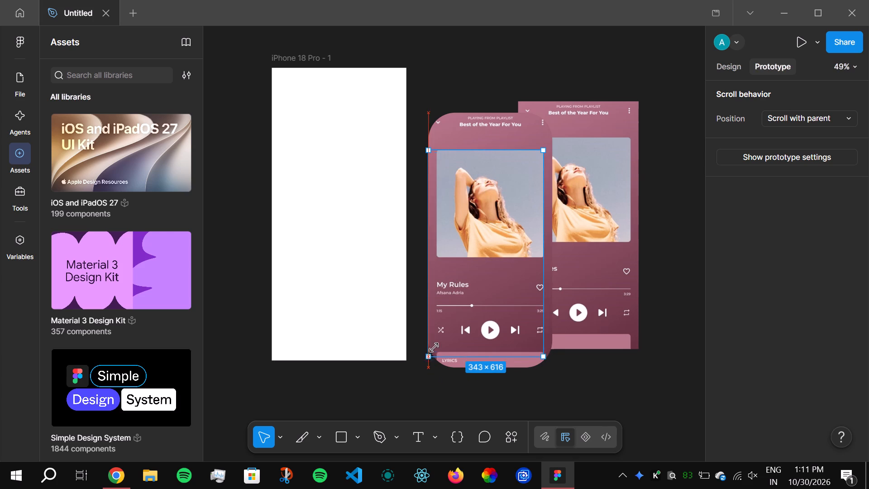
left_click_drag(434, 347, 436, 259)
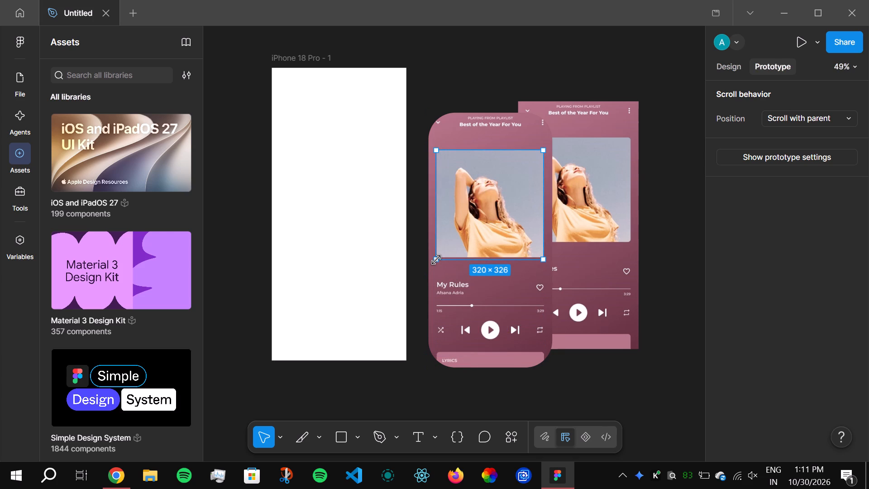
left_click_drag(436, 259, 436, 257)
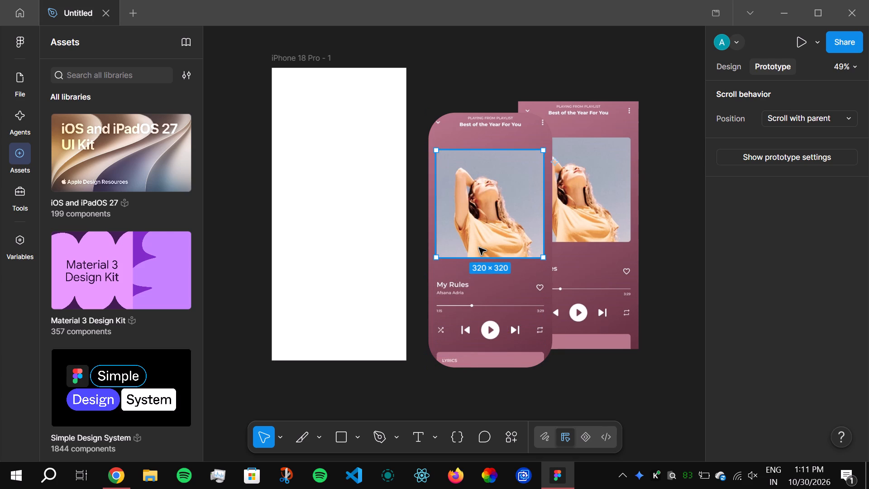
key("Return")
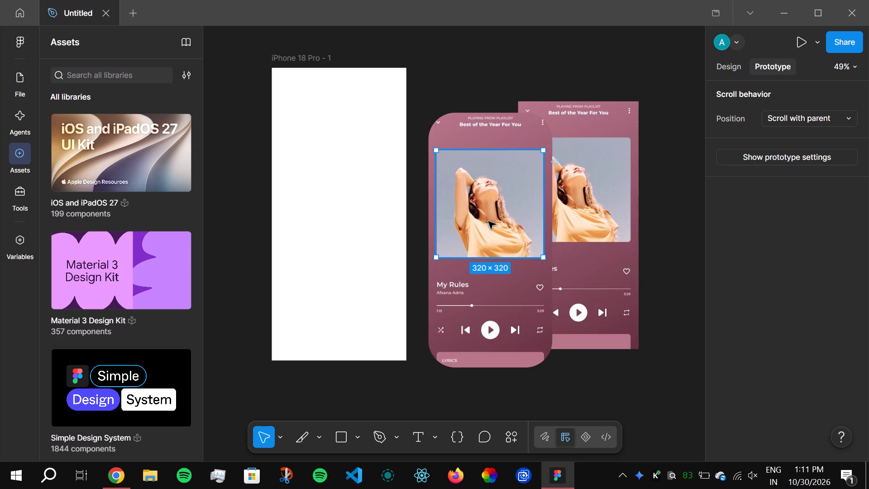
left_click(491, 221)
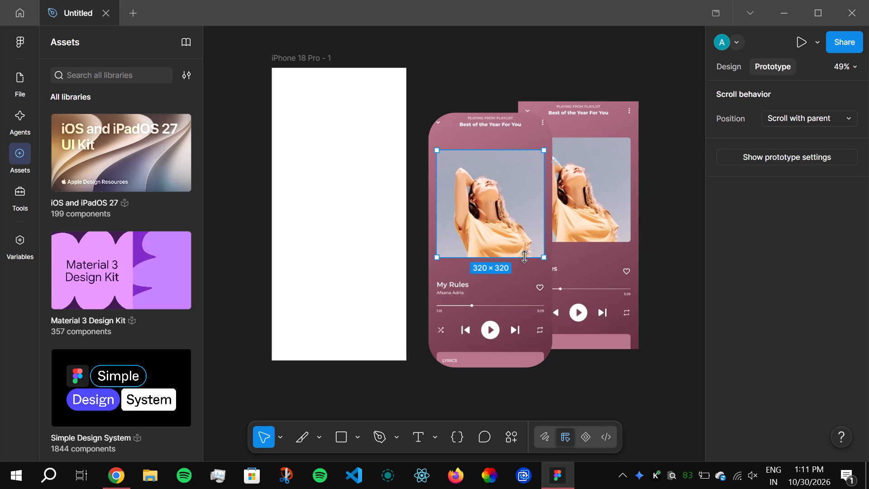
Examine the iPhone 18 Pro frame's design properties, including its layout, opacity and fill.
left_click(349, 245)
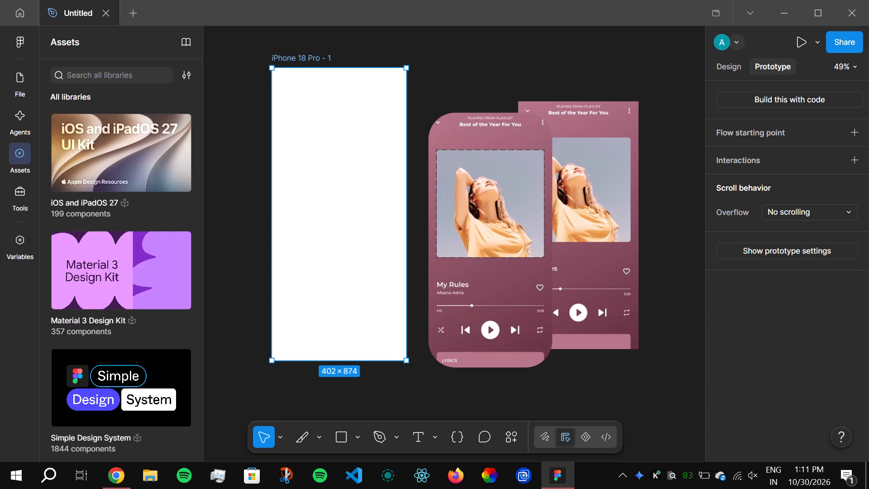
left_click(738, 62)
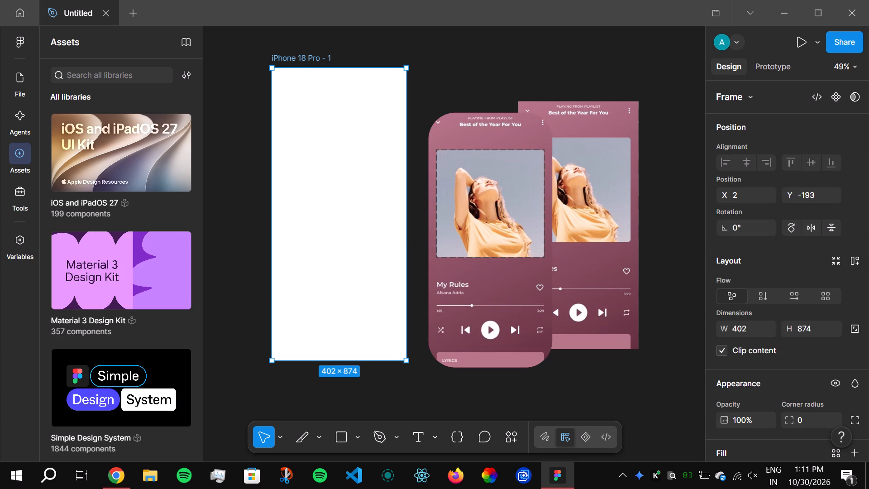
left_click_drag(861, 217, 861, 224)
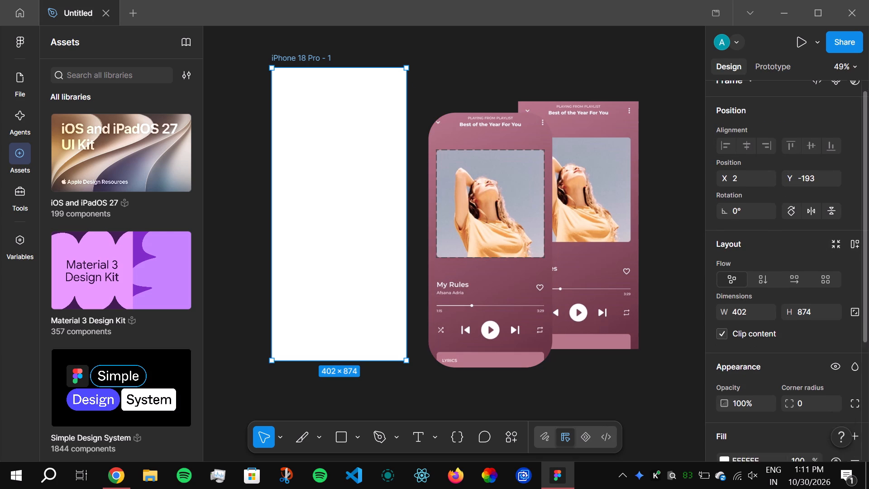
left_click_drag(861, 224, 864, 321)
left_click(764, 309)
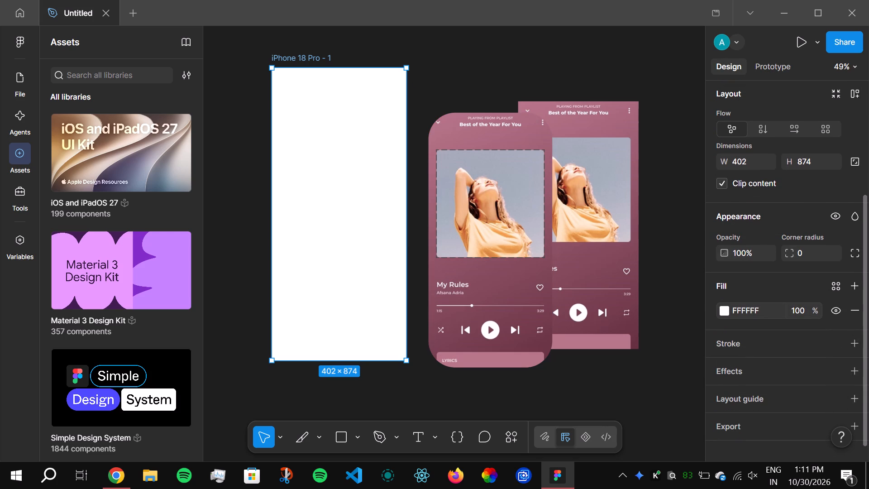
left_click(797, 312)
left_click_drag(812, 309, 434, 241)
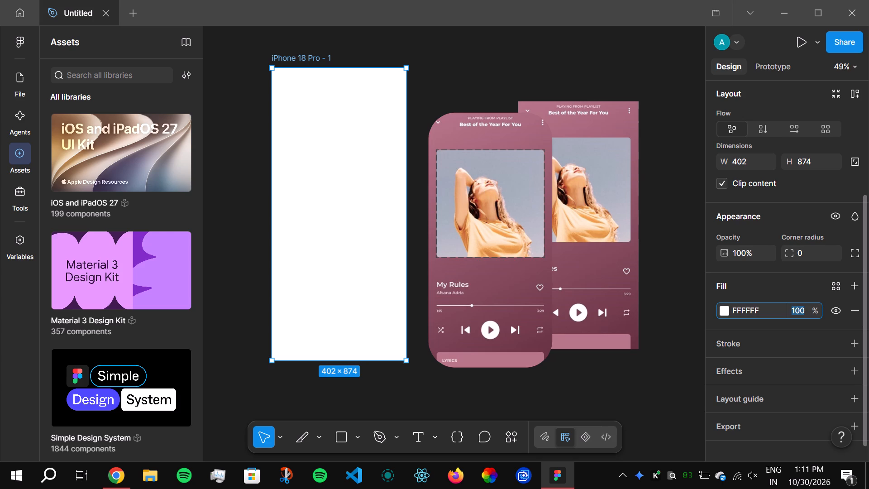
left_click(721, 285)
triple_click(721, 285)
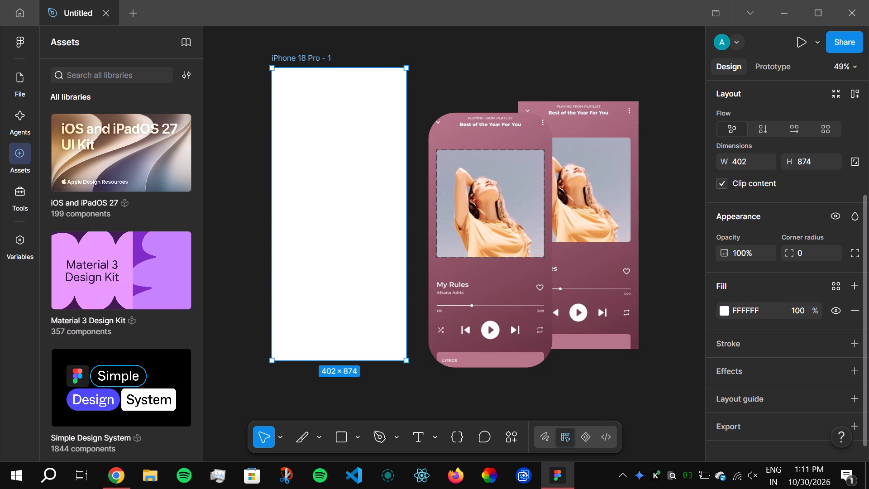
left_click(754, 249)
left_click(754, 249)
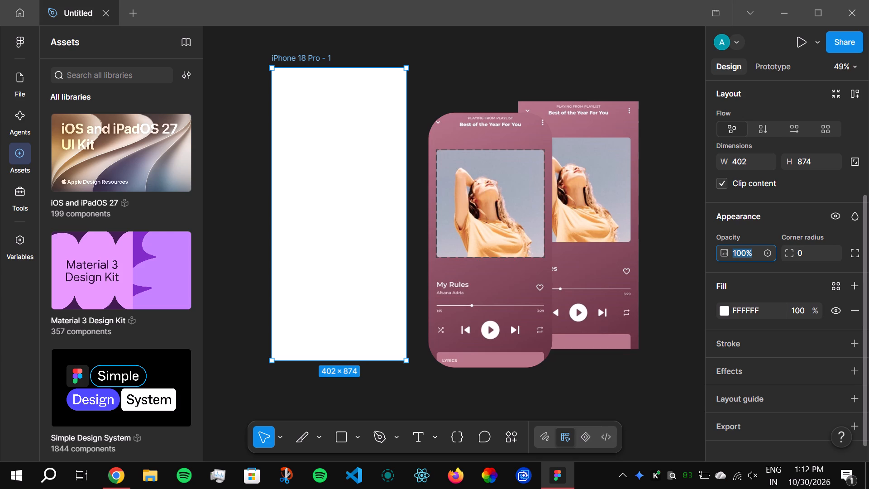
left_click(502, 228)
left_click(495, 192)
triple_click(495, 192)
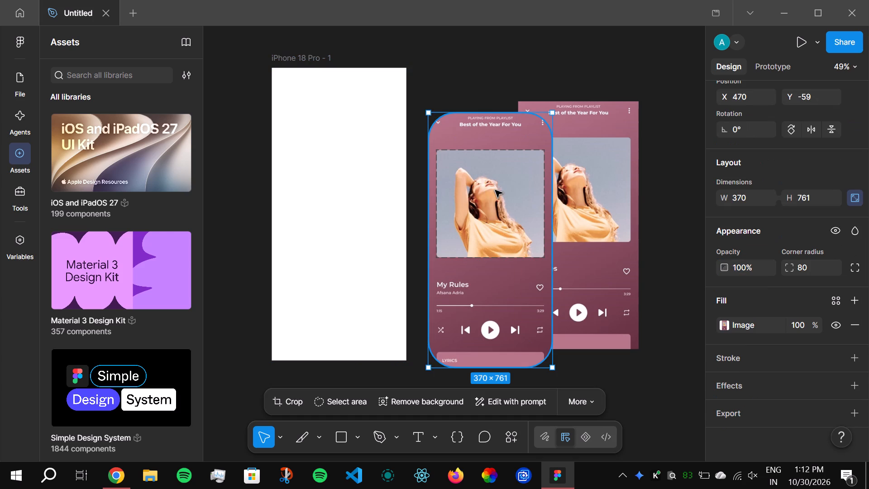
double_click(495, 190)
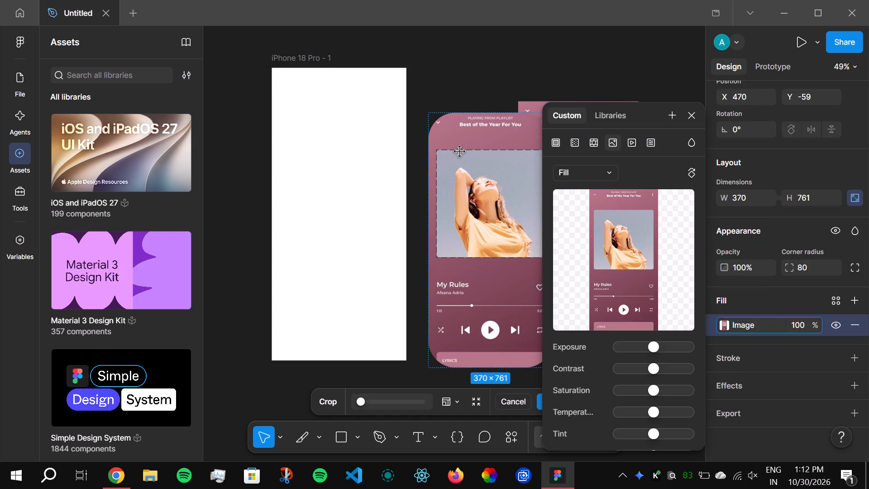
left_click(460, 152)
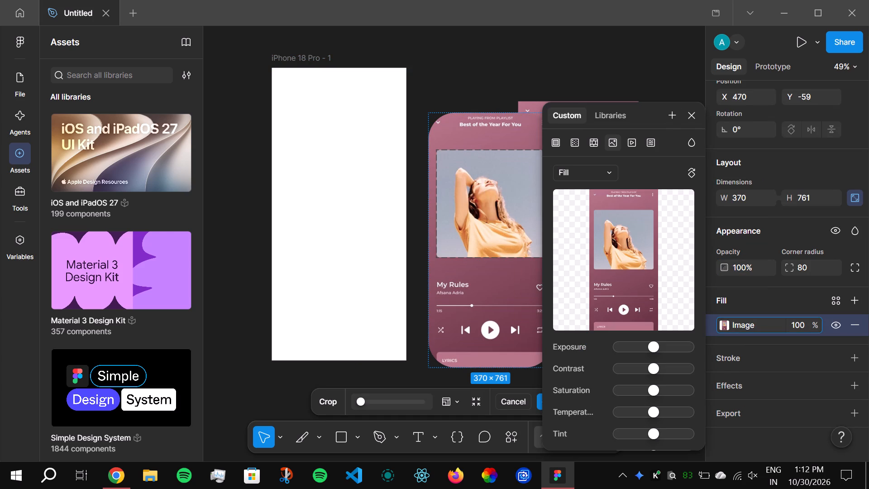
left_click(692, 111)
Add a second fill of 000000 to the iPhone 18 Pro frame and set its opacity to 0%.
left_click(362, 157)
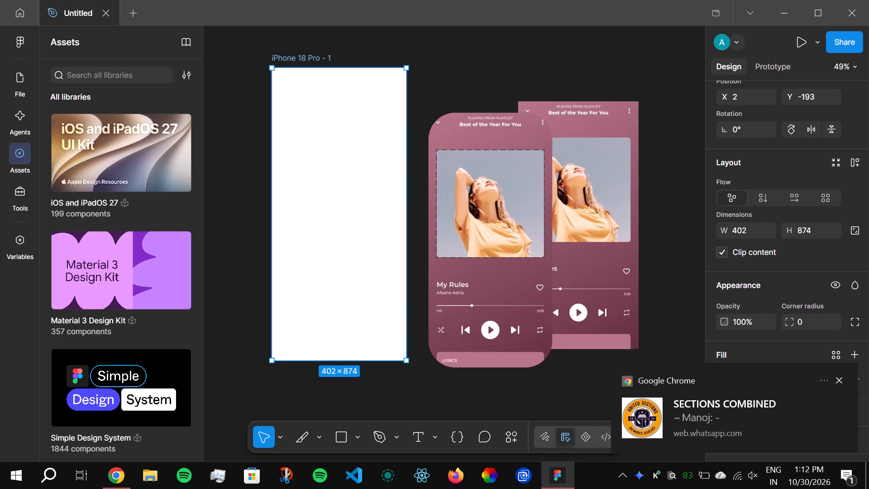
left_click(842, 378)
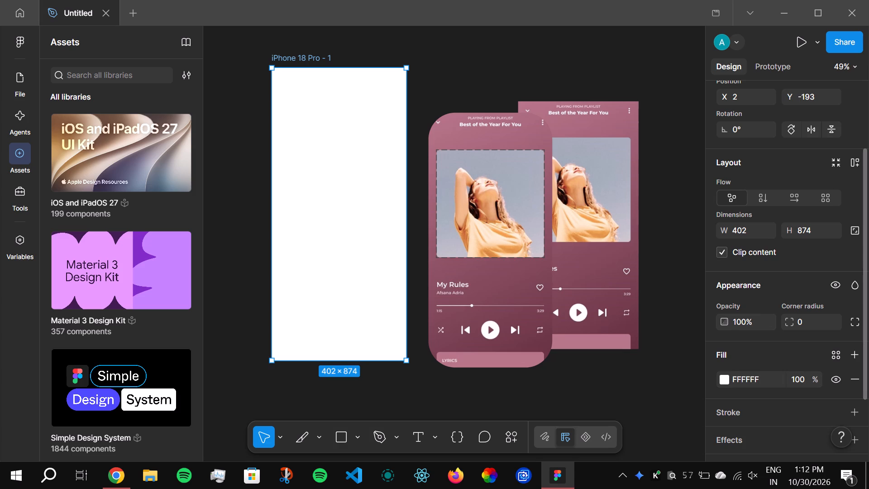
left_click(726, 383)
left_click(576, 383)
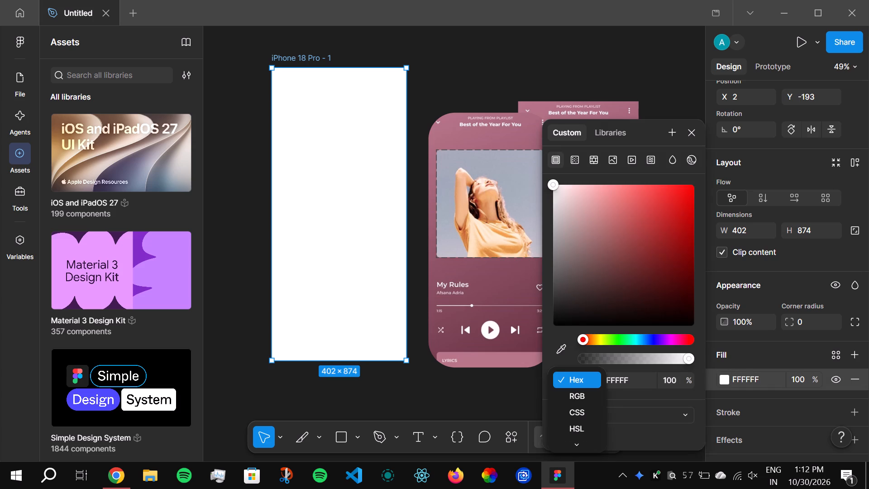
left_click(638, 392)
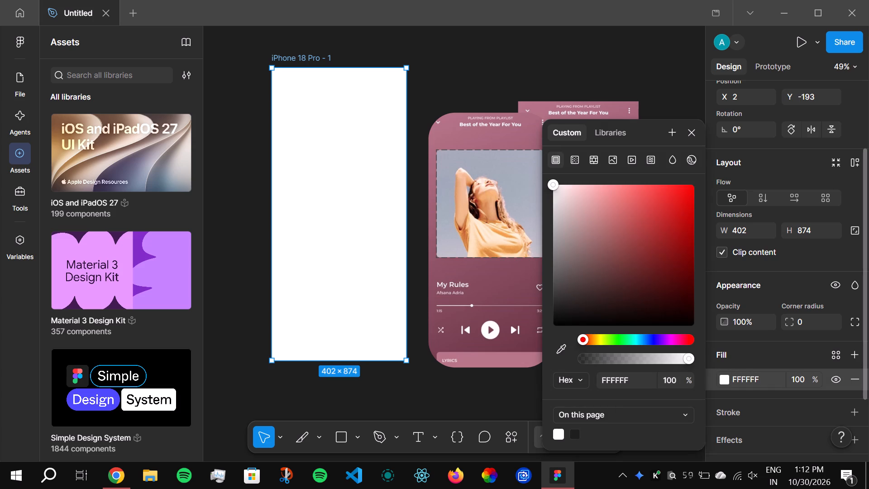
left_click(851, 354)
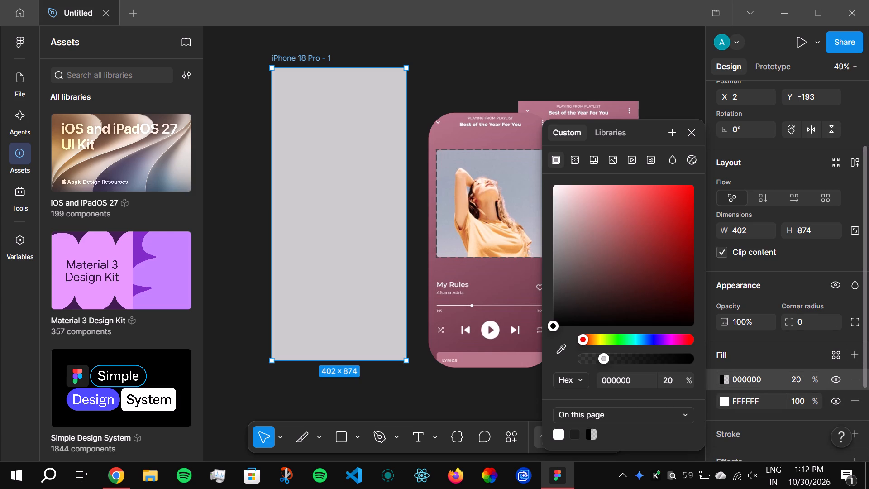
left_click(790, 375)
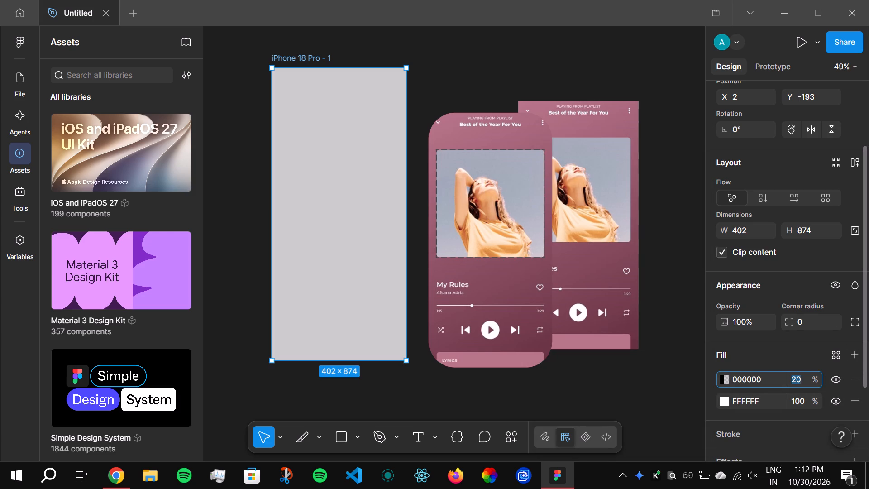
key("0")
left_click(766, 375)
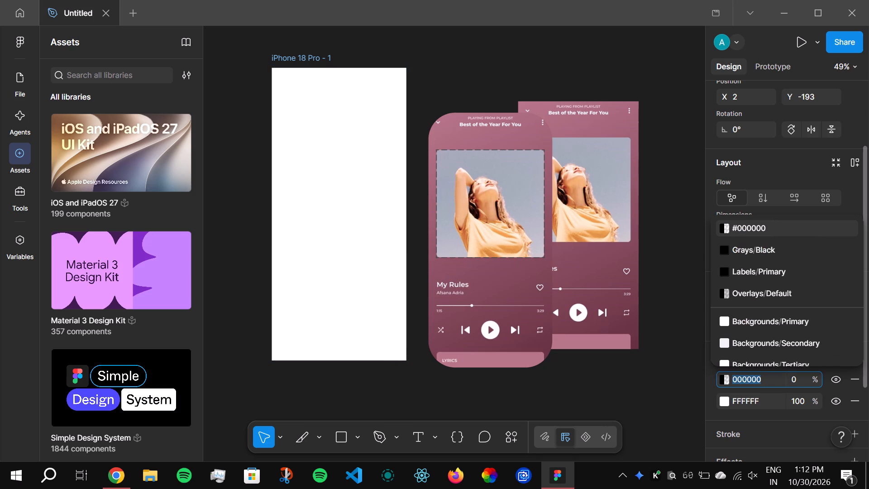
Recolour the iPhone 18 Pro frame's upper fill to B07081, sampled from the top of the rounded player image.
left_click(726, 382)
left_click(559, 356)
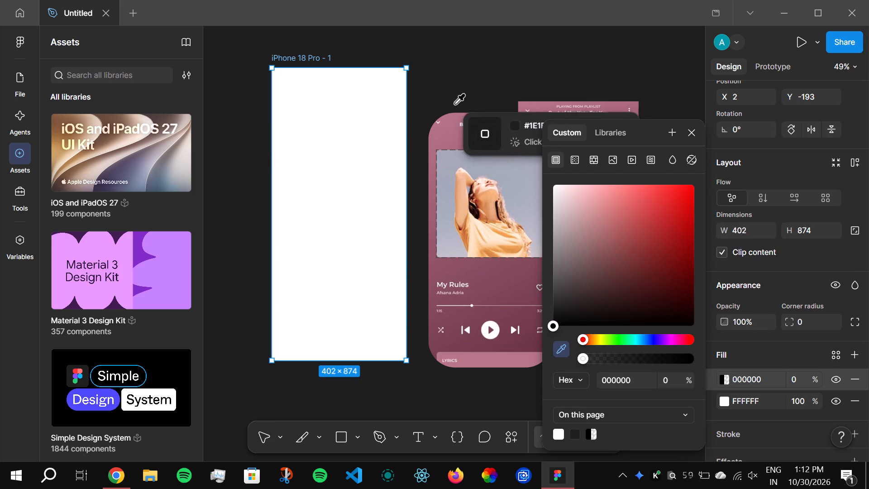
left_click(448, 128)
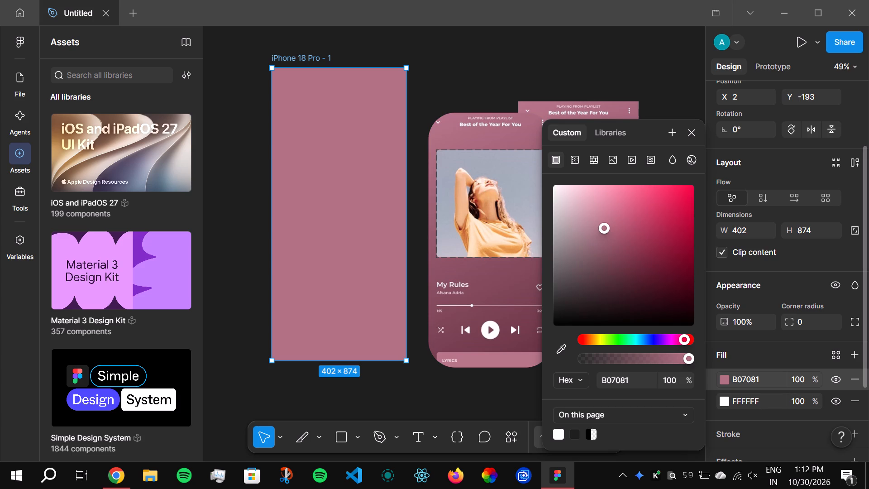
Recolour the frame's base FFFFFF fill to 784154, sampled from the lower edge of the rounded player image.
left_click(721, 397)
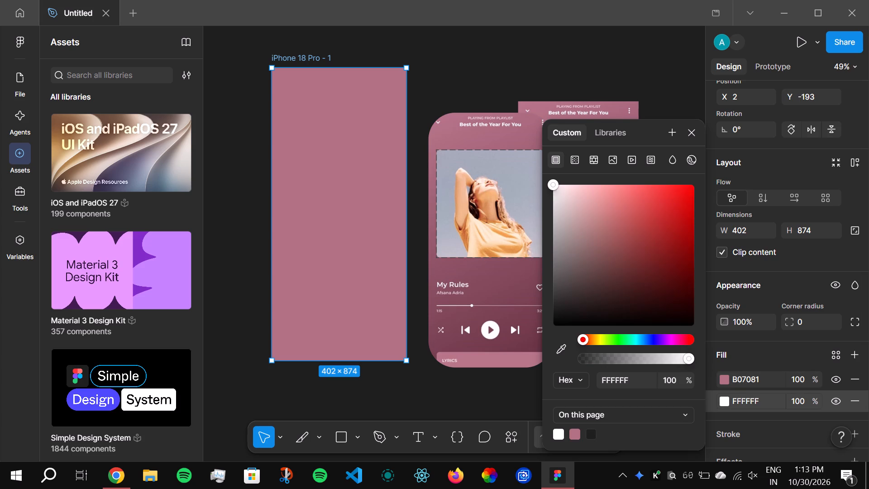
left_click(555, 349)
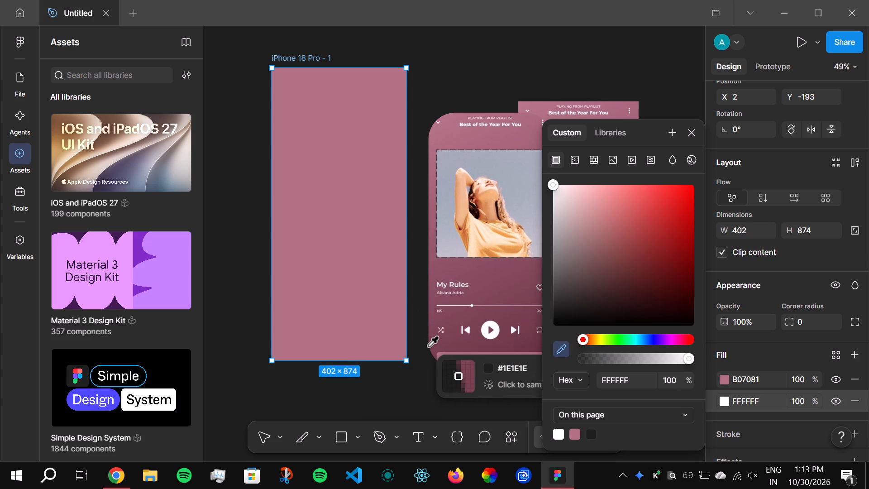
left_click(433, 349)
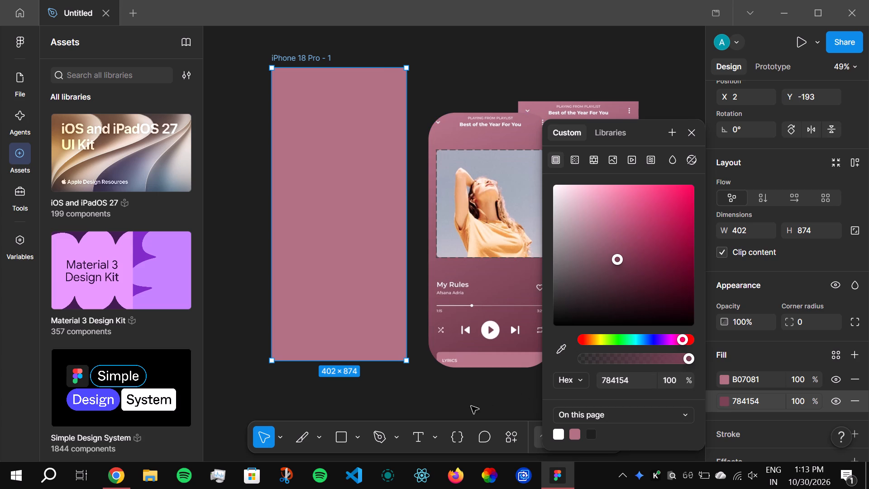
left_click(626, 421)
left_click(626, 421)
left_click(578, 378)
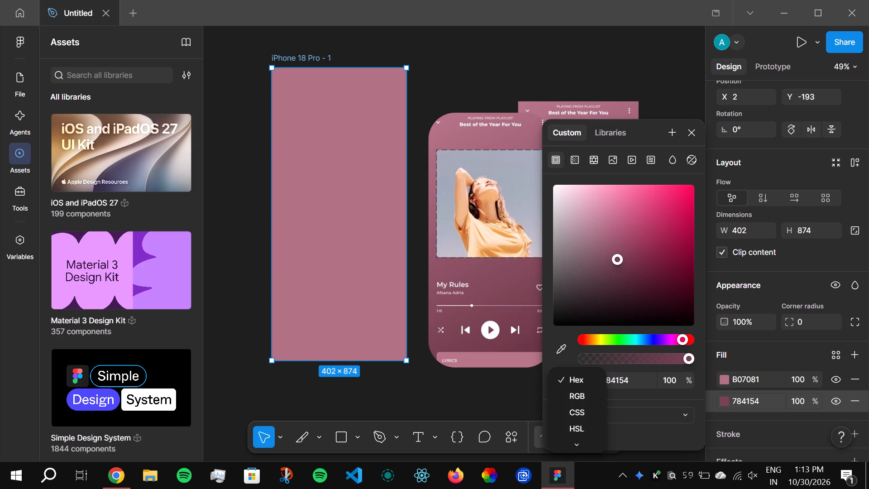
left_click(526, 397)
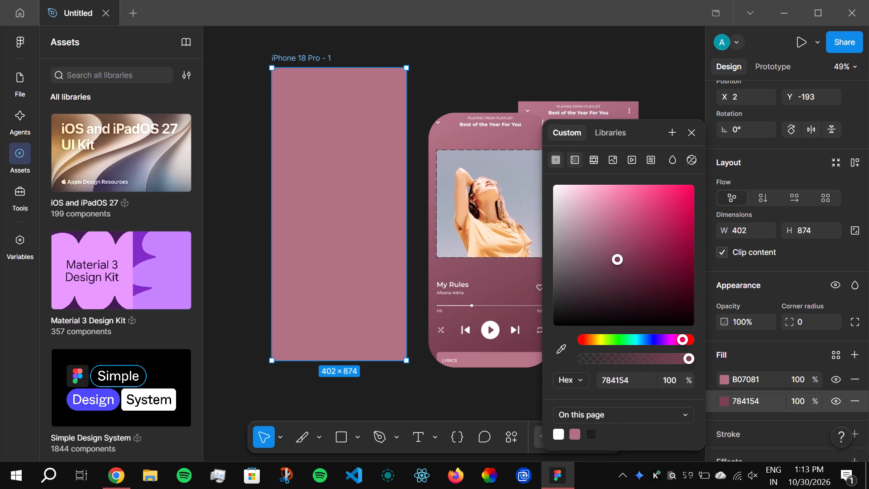
Make the frame's base fill a linear gradient from B07081 at 0% to 6B3646 at 100%, sampled from the player images.
left_click(574, 159)
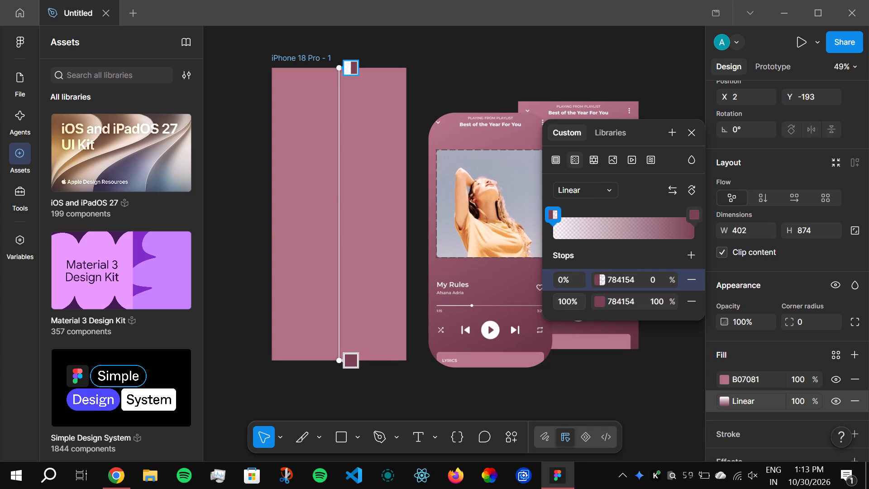
left_click(597, 299)
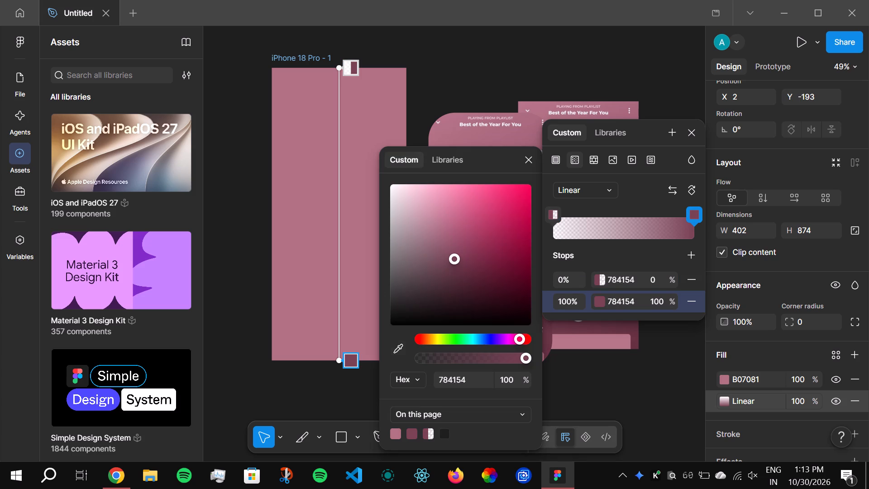
left_click(393, 354)
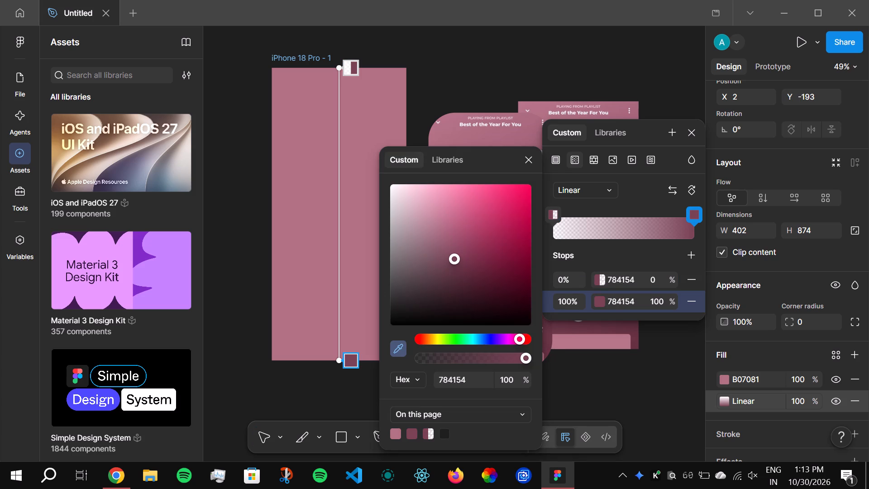
left_click(545, 342)
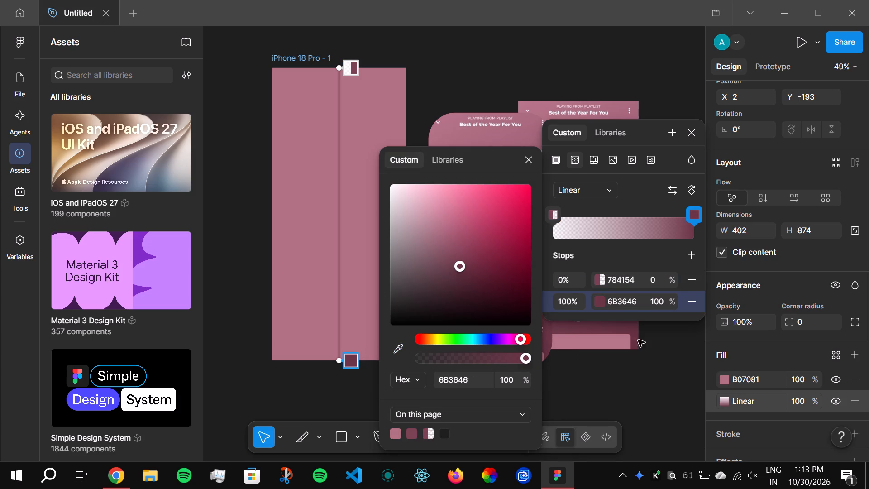
left_click(597, 278)
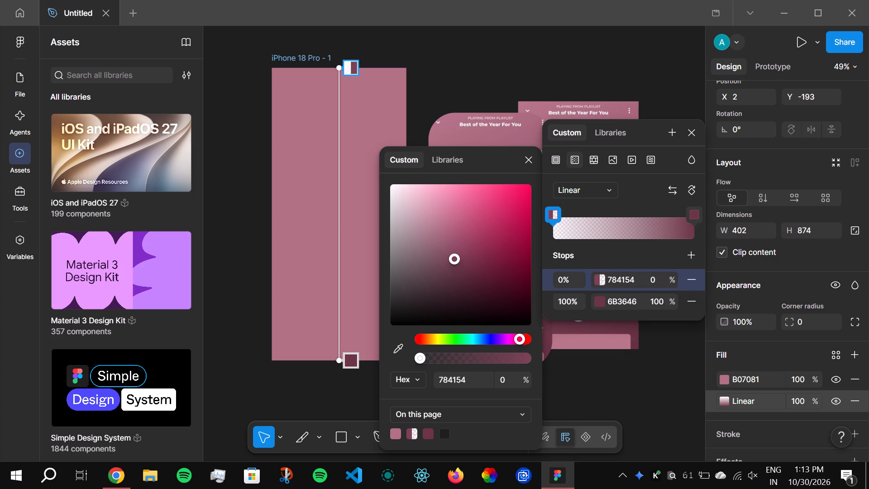
left_click(393, 352)
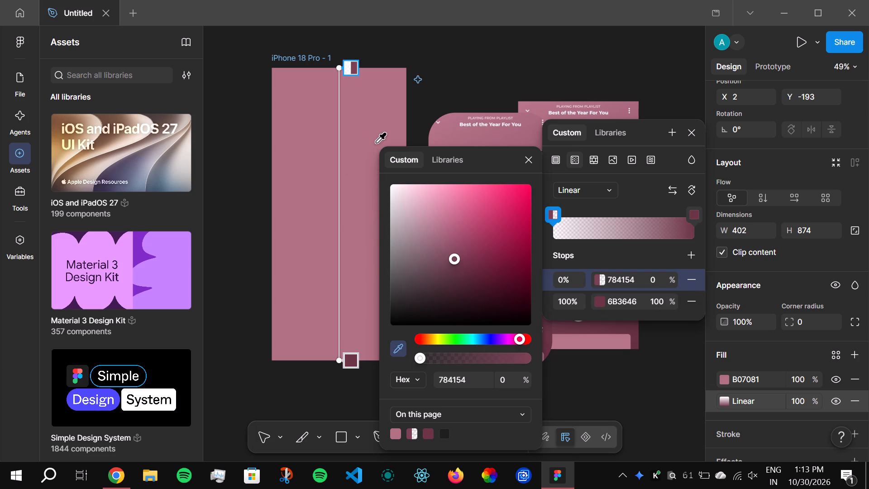
left_click(443, 130)
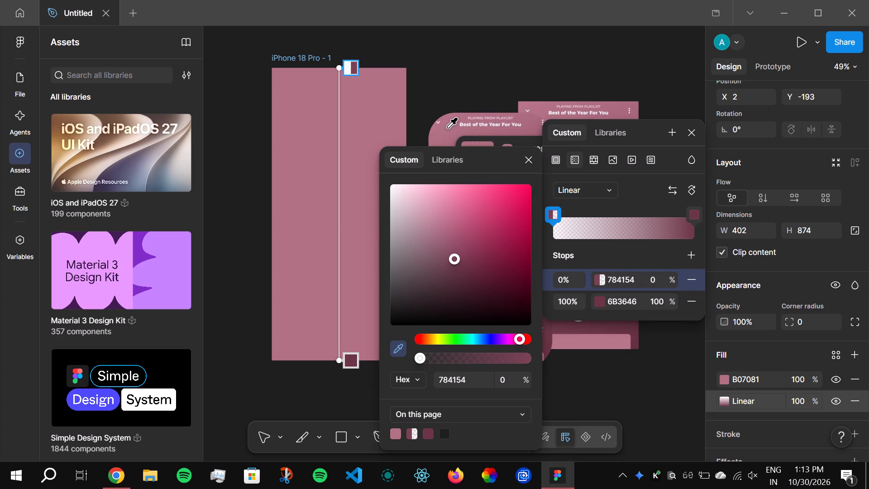
left_click(526, 159)
left_click(657, 390)
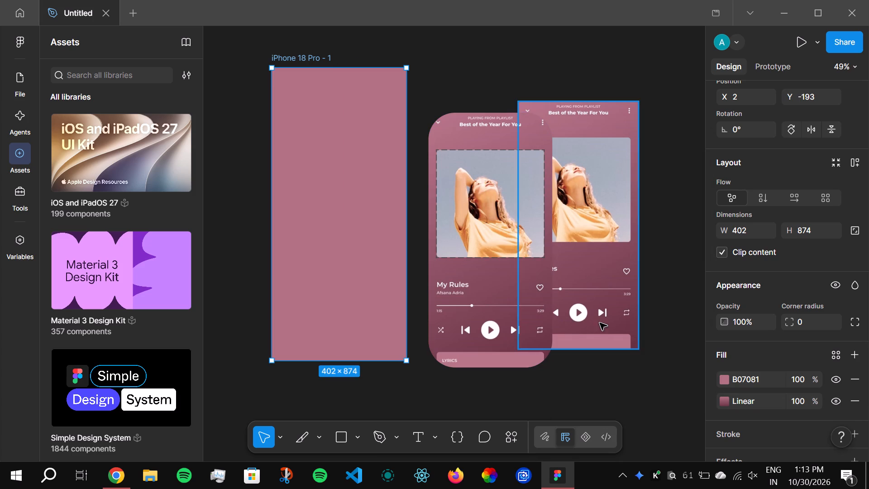
Remove the solid B07081 fill from the iPhone 18 Pro frame.
left_click(780, 378)
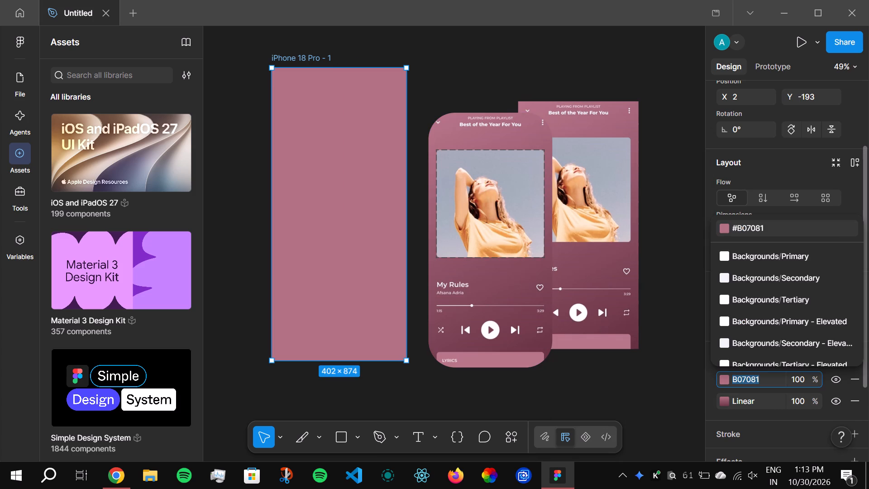
left_click(851, 375)
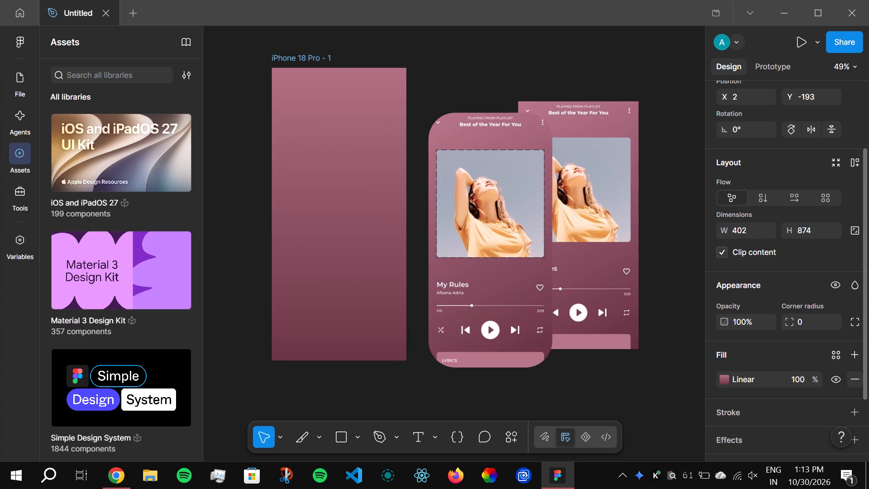
left_click(486, 394)
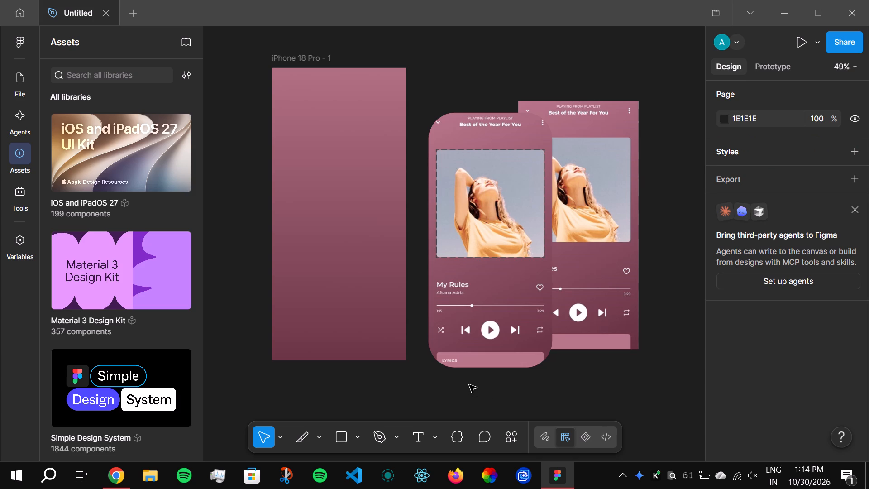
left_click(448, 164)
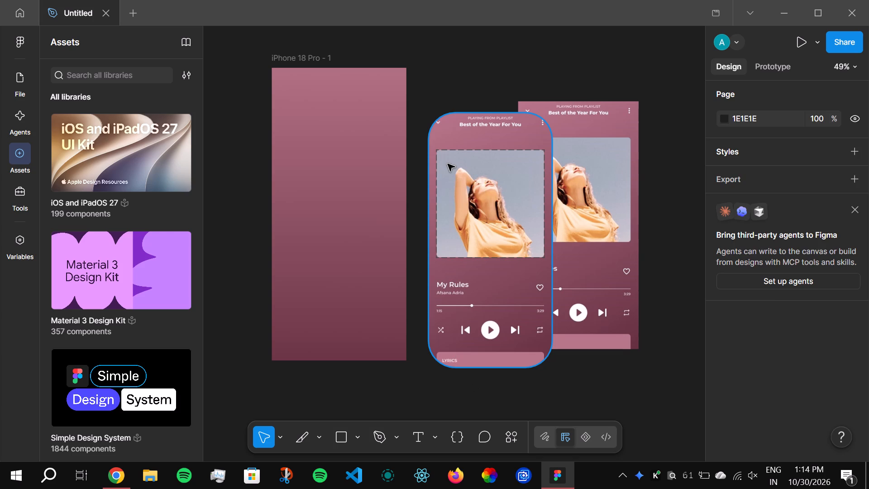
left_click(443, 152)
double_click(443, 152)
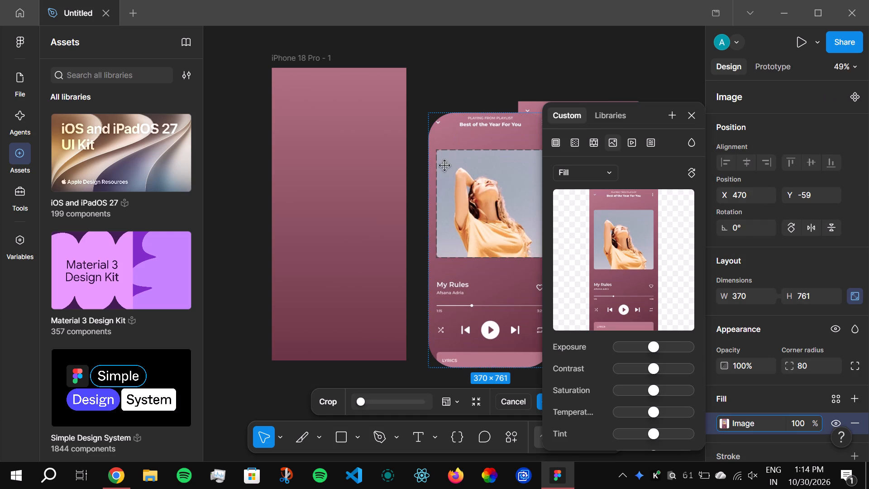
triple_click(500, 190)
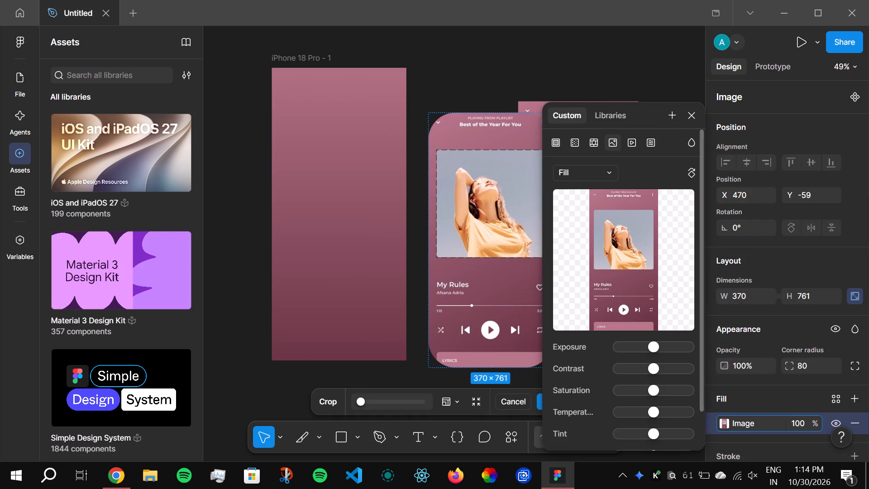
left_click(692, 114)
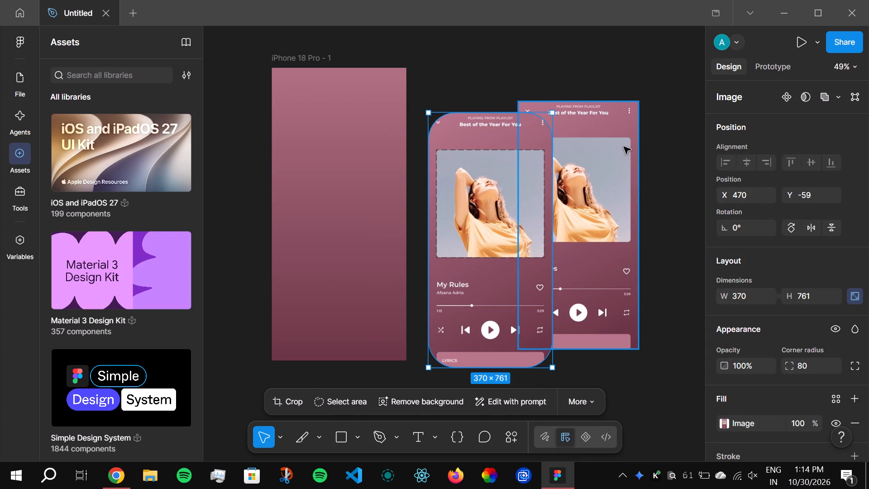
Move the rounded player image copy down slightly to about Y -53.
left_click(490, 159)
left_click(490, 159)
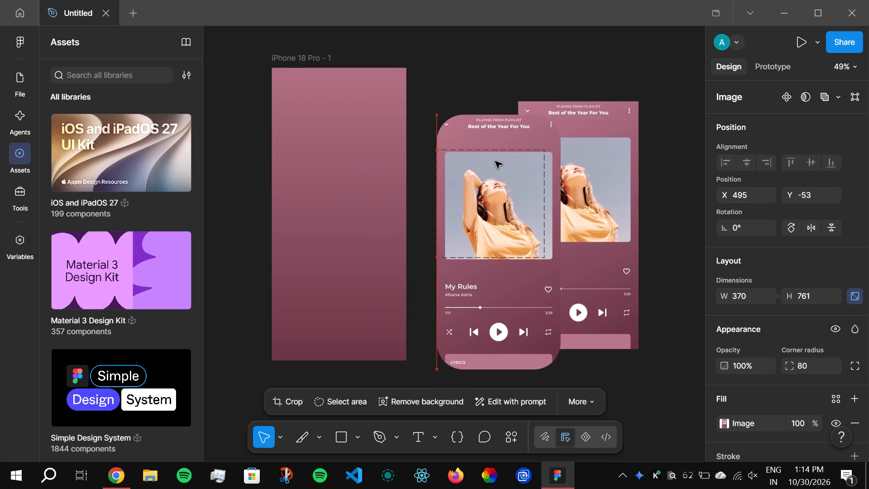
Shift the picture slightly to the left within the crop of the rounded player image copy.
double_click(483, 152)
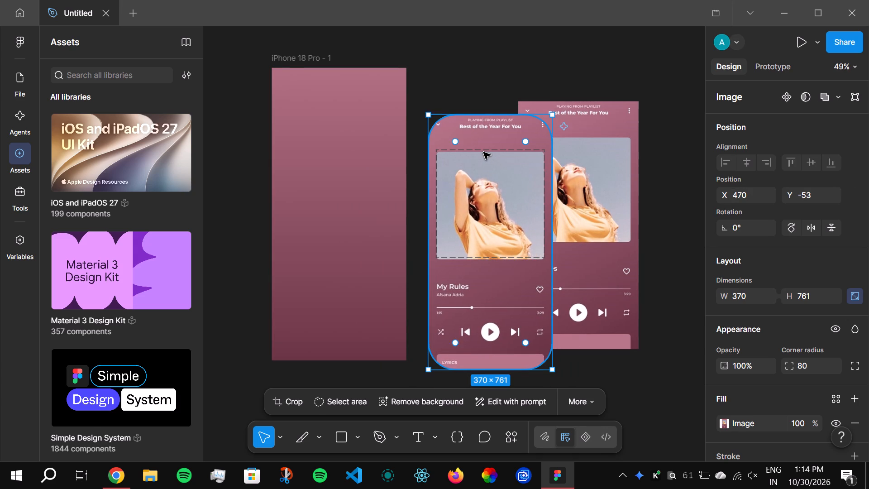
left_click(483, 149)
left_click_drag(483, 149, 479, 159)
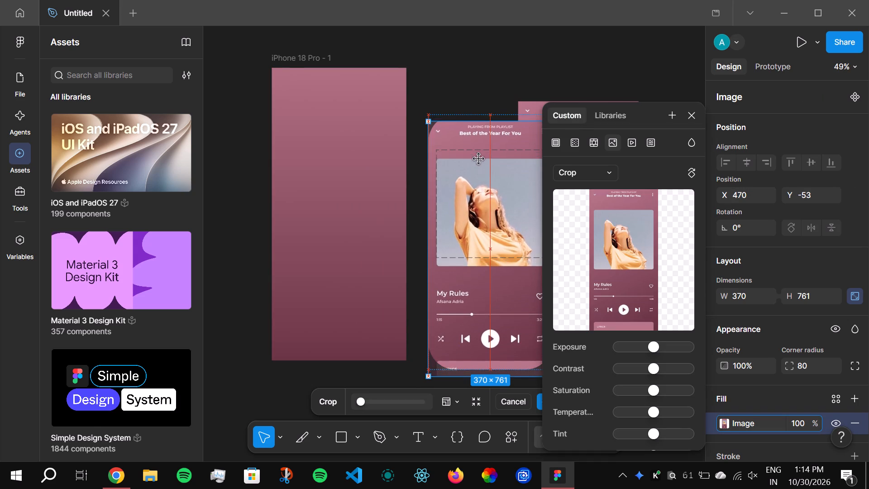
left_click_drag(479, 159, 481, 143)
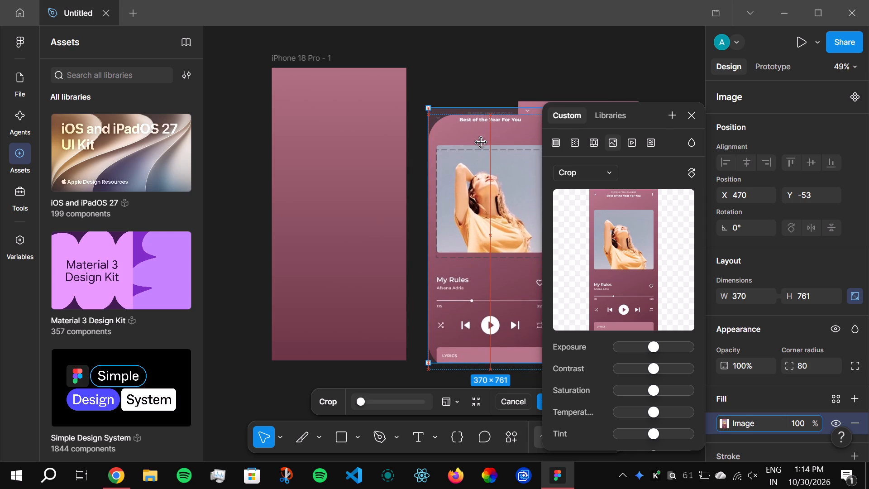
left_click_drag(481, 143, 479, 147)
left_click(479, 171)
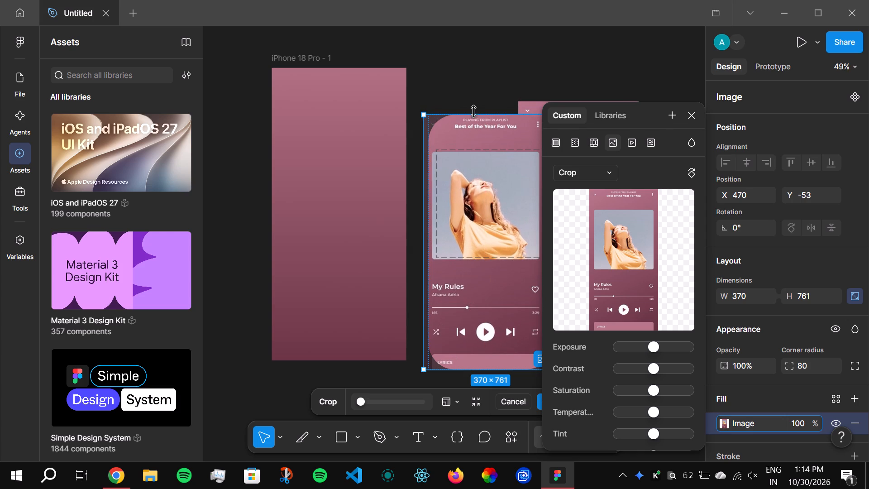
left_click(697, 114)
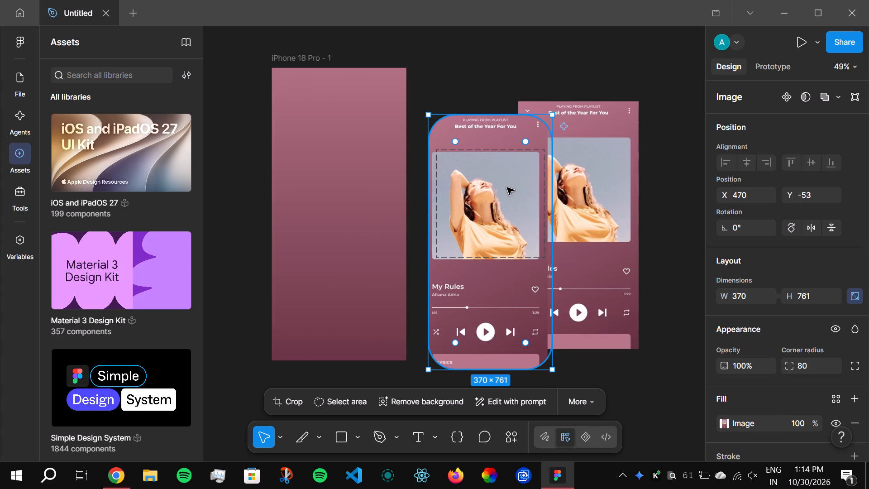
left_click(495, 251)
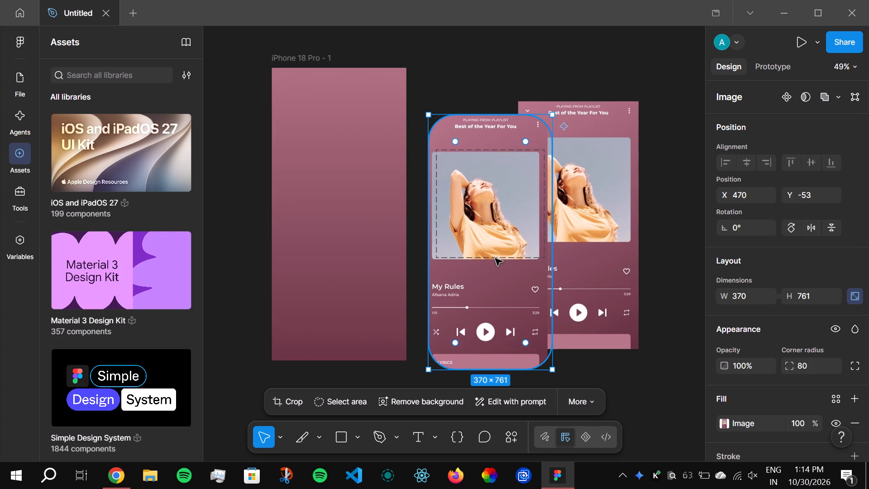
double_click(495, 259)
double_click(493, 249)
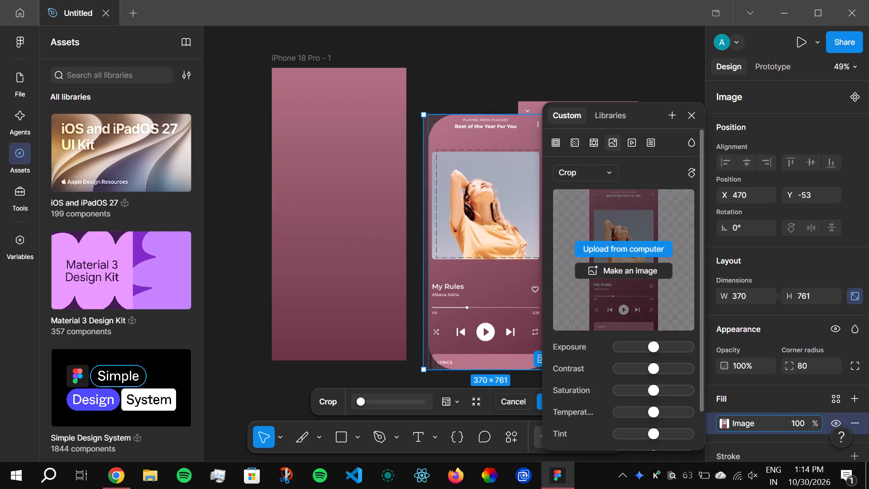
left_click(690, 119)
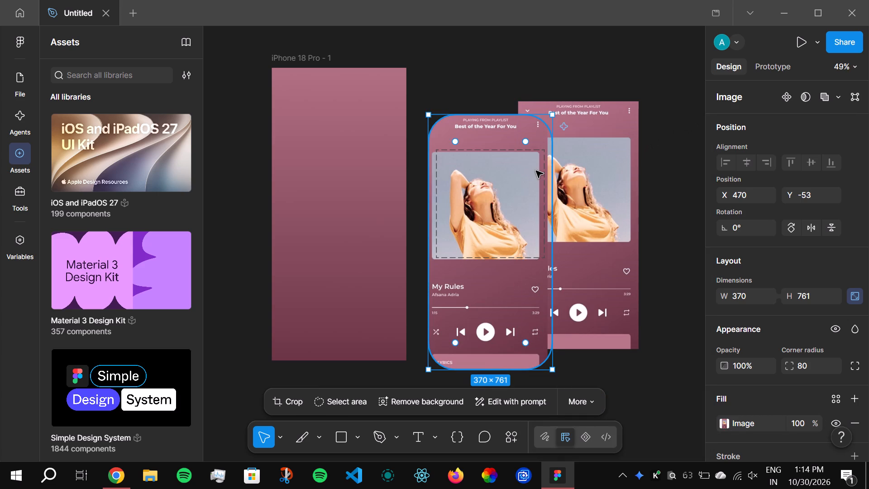
Delete the rounded player image copy.
left_click(536, 171)
key("Delete")
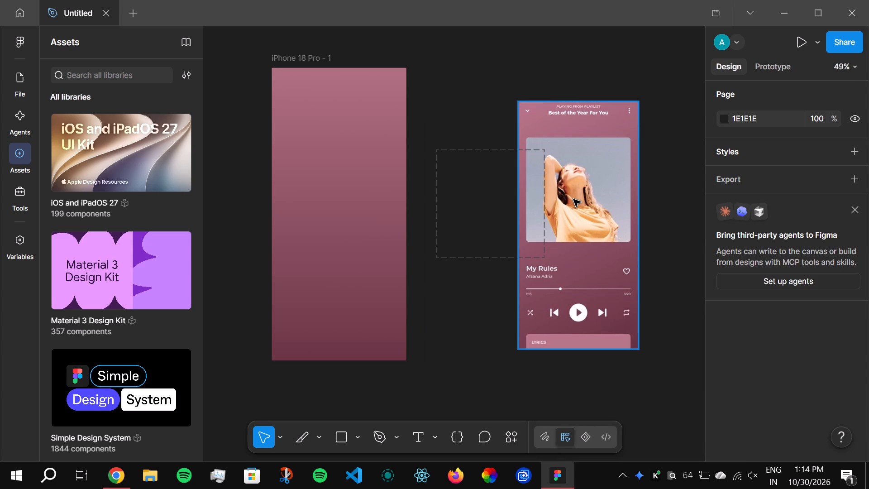
Move the slice over the album photo in the remaining player image and fit it to about 312 × 311.
left_click(573, 199)
left_click(426, 181)
left_click(445, 187)
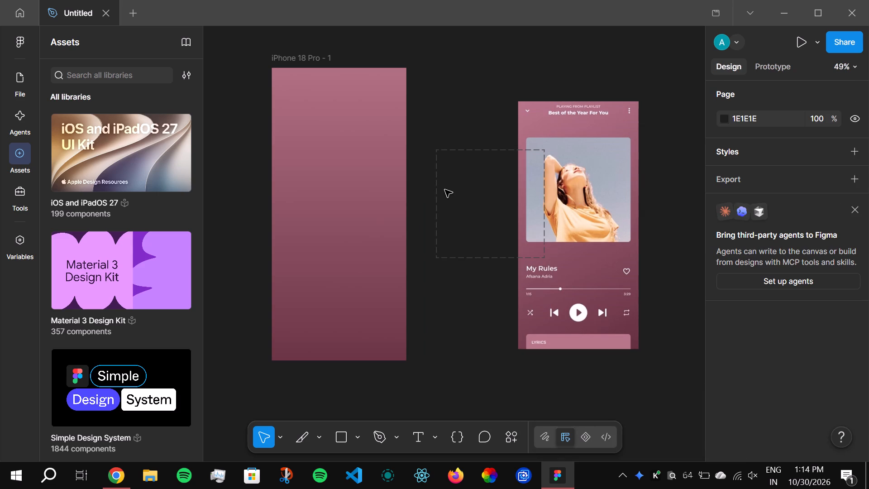
double_click(436, 192)
triple_click(438, 190)
left_click_drag(438, 190, 443, 187)
left_click_drag(488, 178, 524, 178)
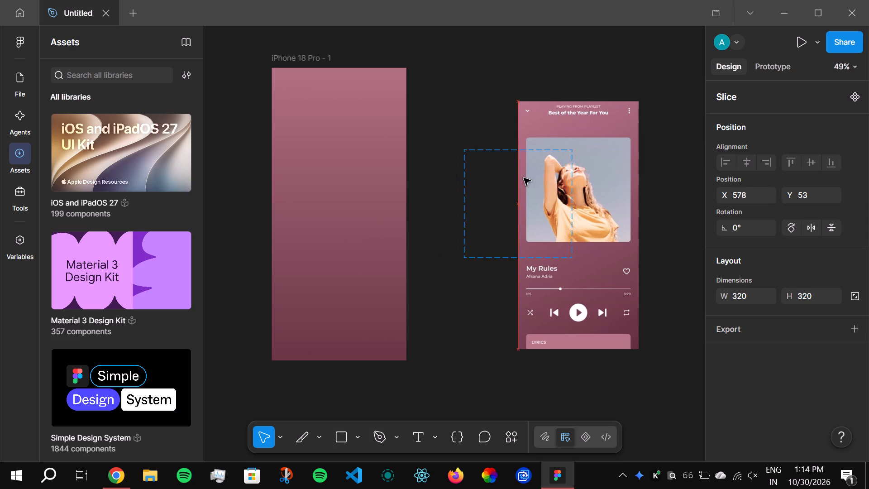
left_click_drag(524, 178, 574, 166)
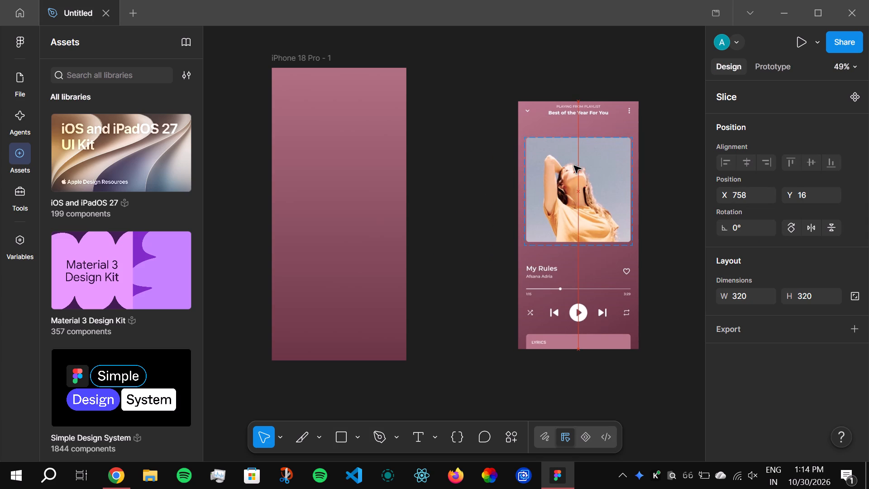
left_click_drag(574, 166, 573, 166)
left_click_drag(630, 247, 630, 242)
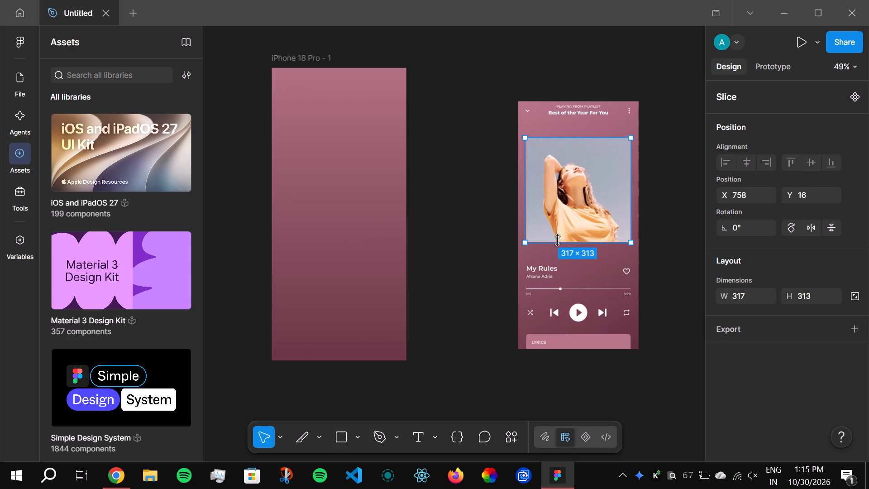
left_click(526, 242)
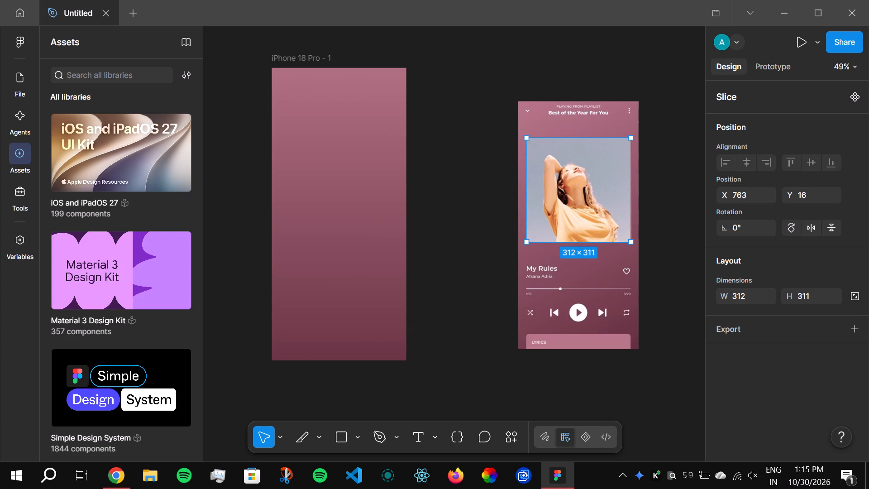
left_click(609, 214)
double_click(609, 214)
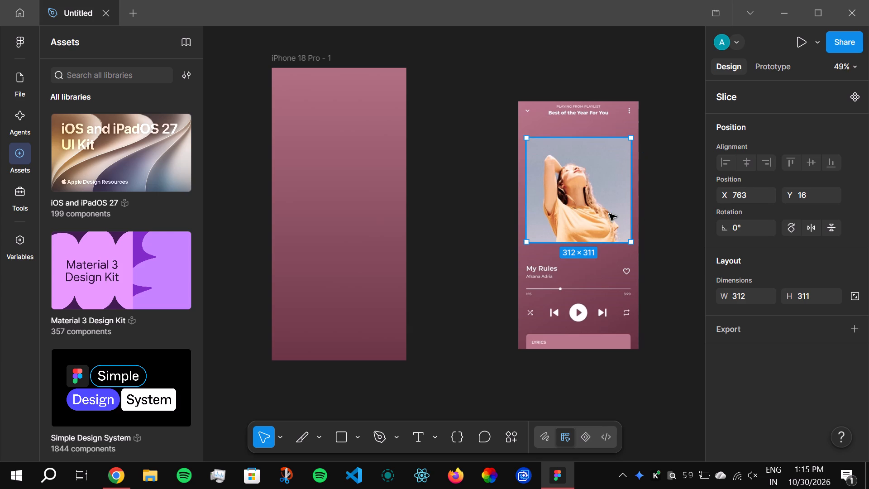
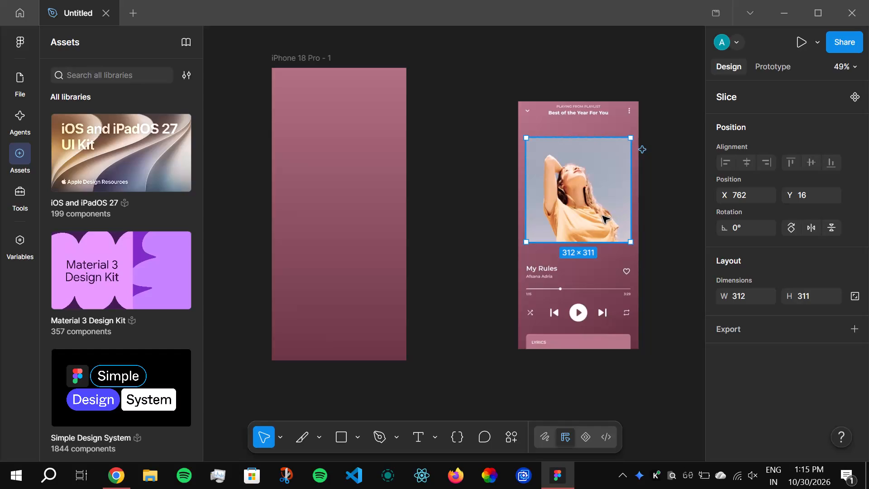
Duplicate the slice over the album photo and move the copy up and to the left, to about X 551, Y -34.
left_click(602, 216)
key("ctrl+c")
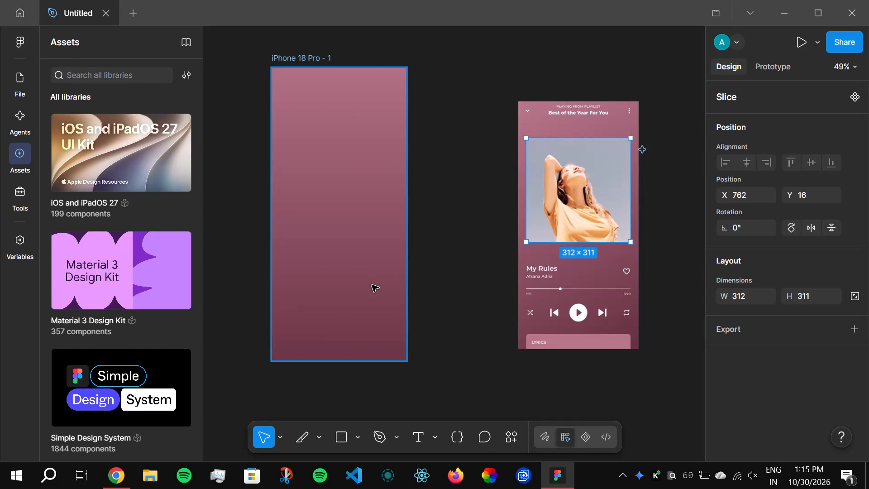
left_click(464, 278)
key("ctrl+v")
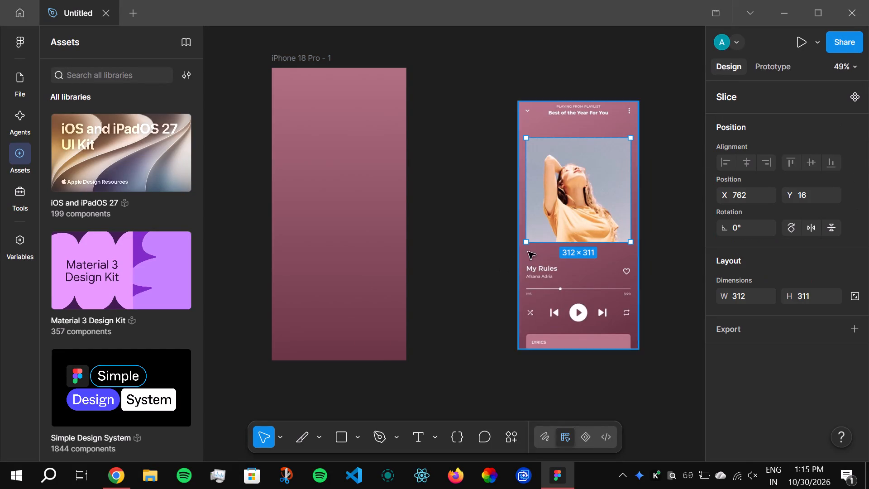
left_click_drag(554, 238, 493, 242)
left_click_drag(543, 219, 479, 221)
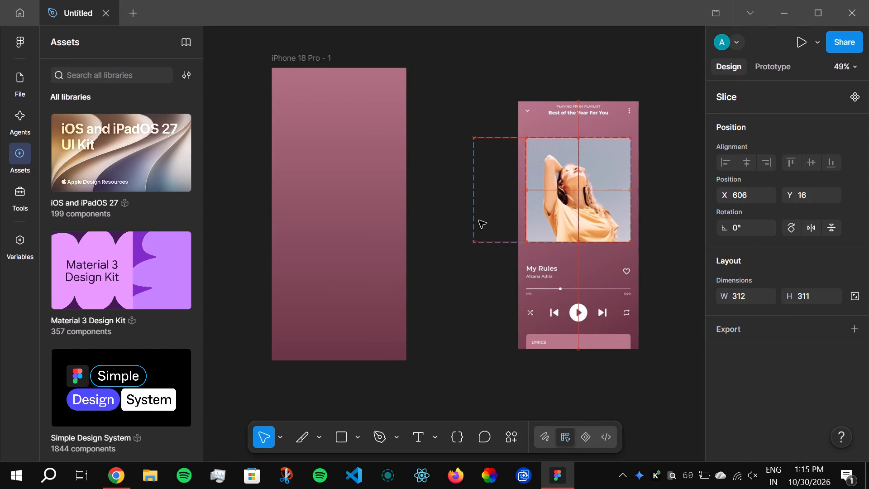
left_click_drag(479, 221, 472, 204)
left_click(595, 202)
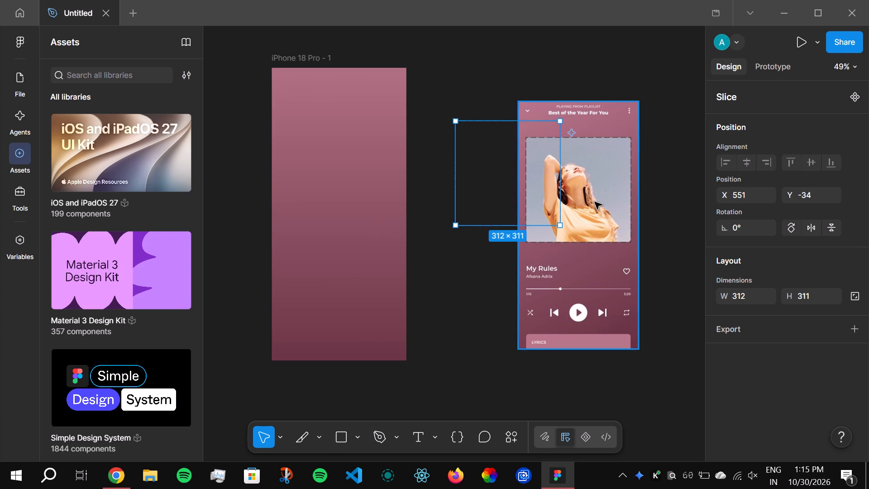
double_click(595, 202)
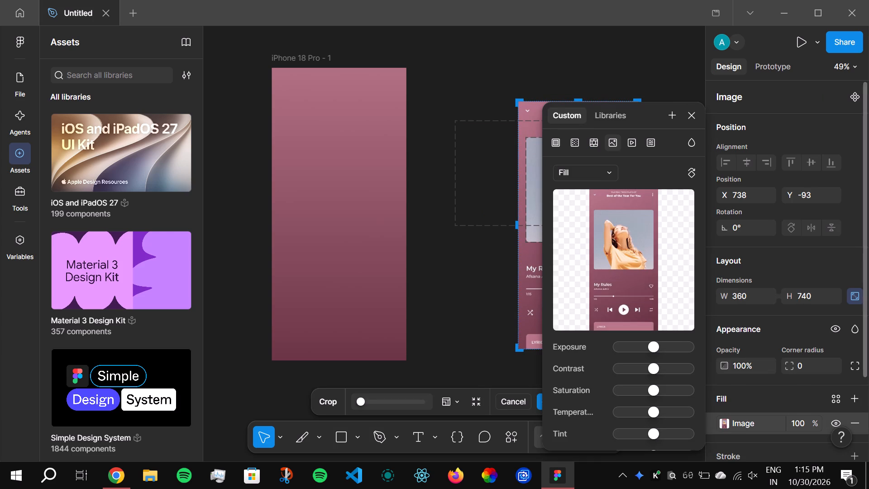
Leave the image crop and delete the player image underneath the two slices.
left_click(690, 114)
left_click(473, 187)
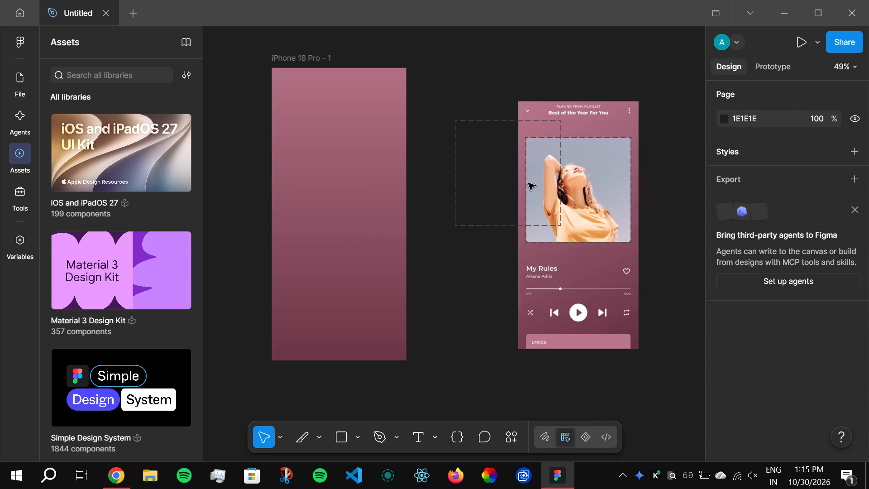
left_click(600, 171)
key("Delete")
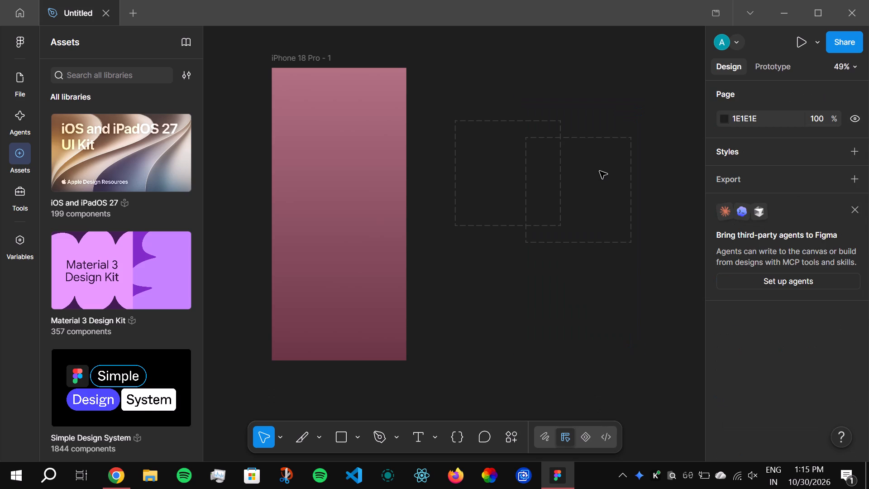
Delete the lower of the two overlapping slices, the one that covered the album photo.
left_click(493, 190)
left_click(493, 190)
left_click(495, 225)
double_click(524, 237)
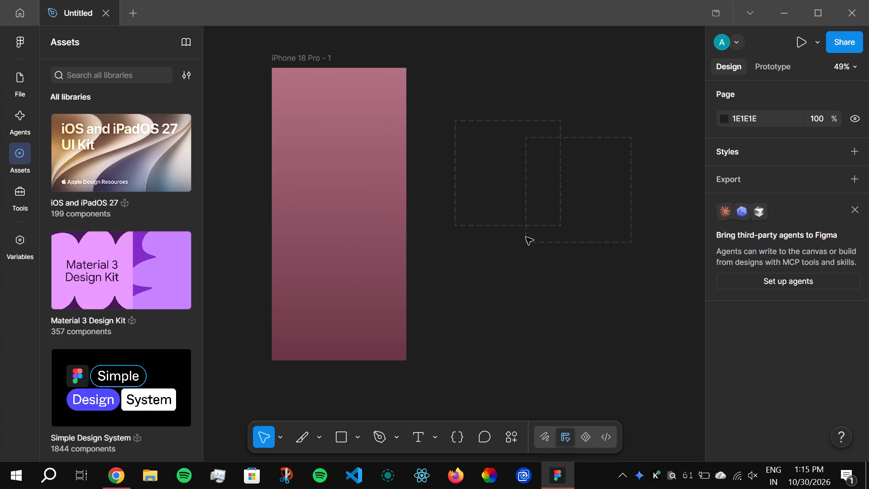
left_click(528, 237)
left_click(535, 235)
left_click_drag(538, 233, 538, 225)
left_click_drag(536, 211, 578, 201)
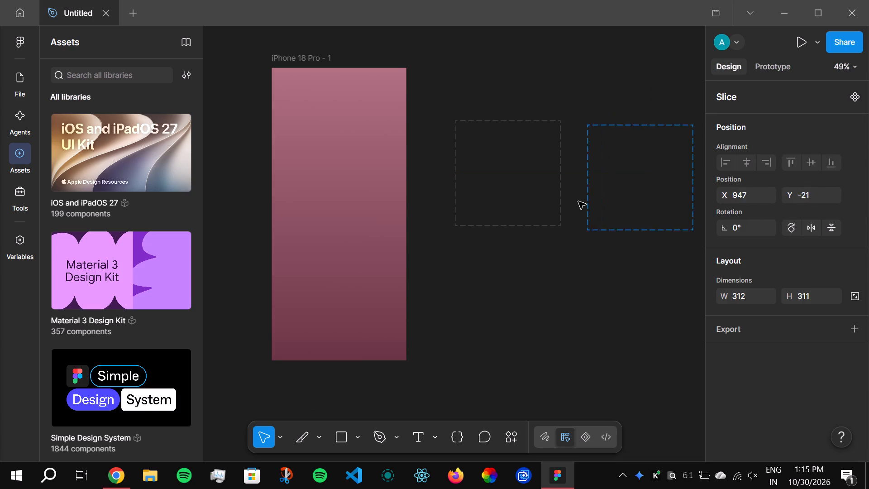
left_click_drag(578, 201, 547, 181)
key("Delete")
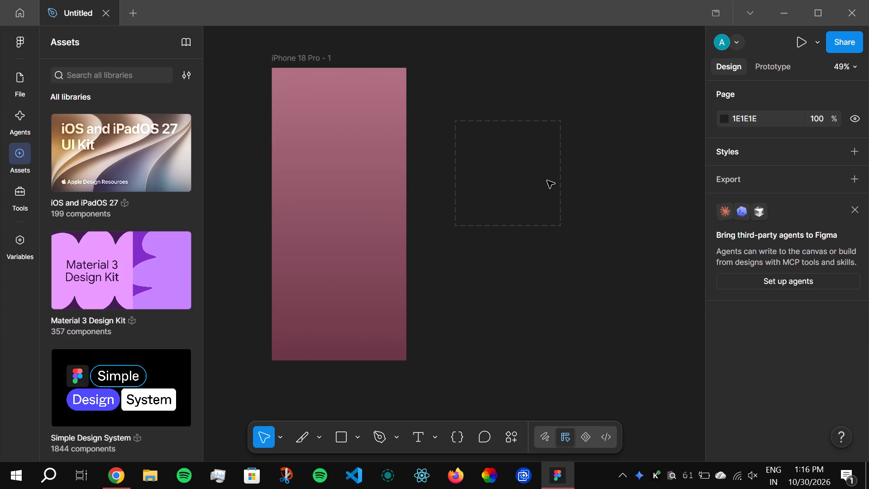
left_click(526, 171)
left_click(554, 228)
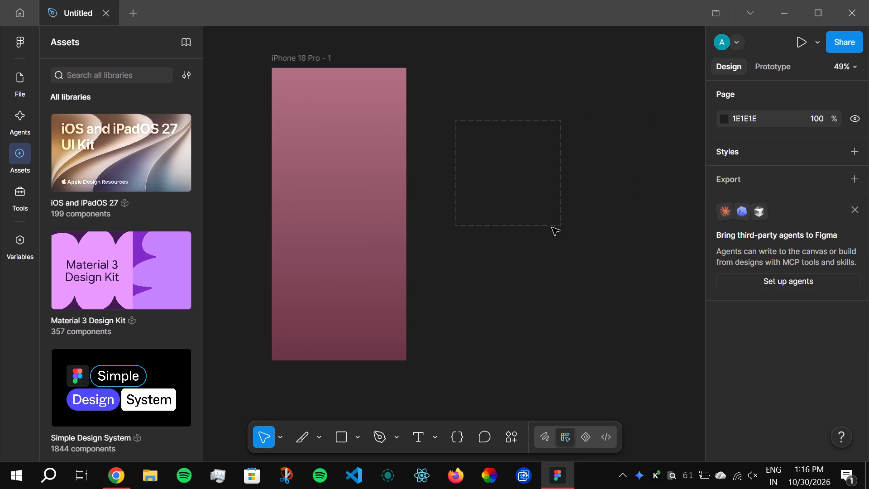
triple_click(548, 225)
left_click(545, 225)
Switch to Chrome and bring the downloaded WhatsApp player image onto the Figma canvas beside the iPhone 18 Pro frame.
left_click(127, 475)
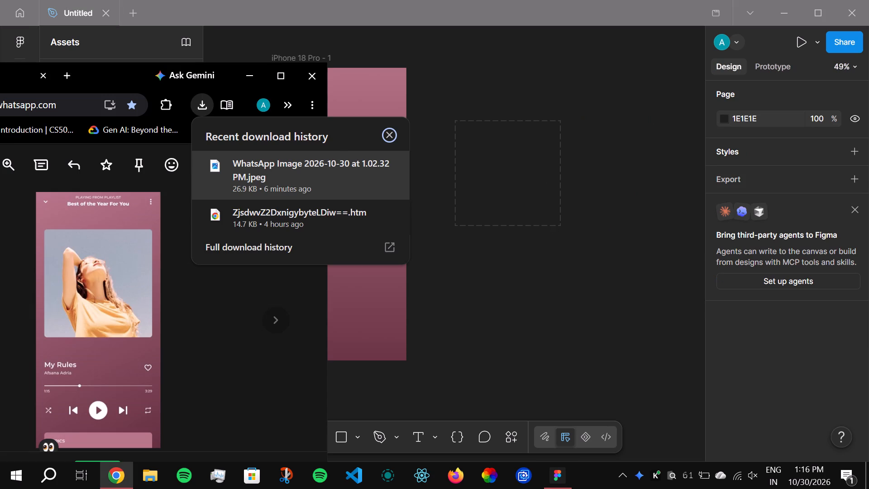
left_click_drag(279, 163, 576, 280)
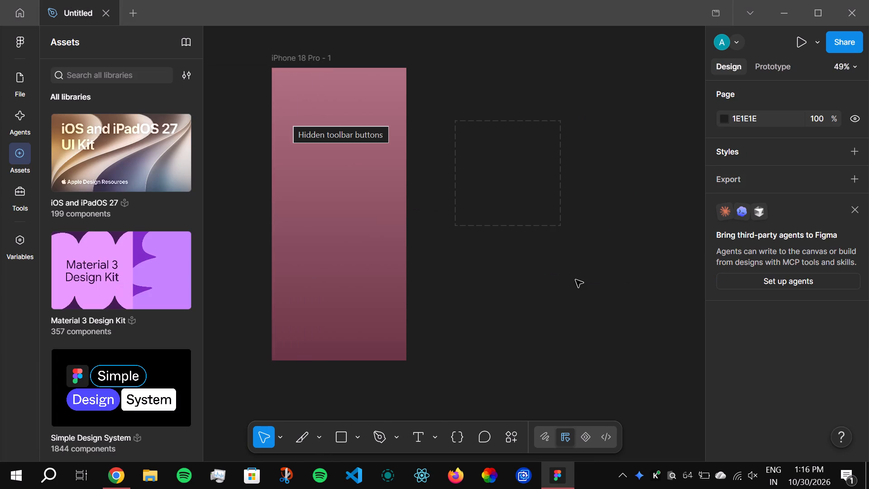
Delete the remaining empty slice that overlaps the newly placed player image.
left_click(493, 268)
left_click(474, 223)
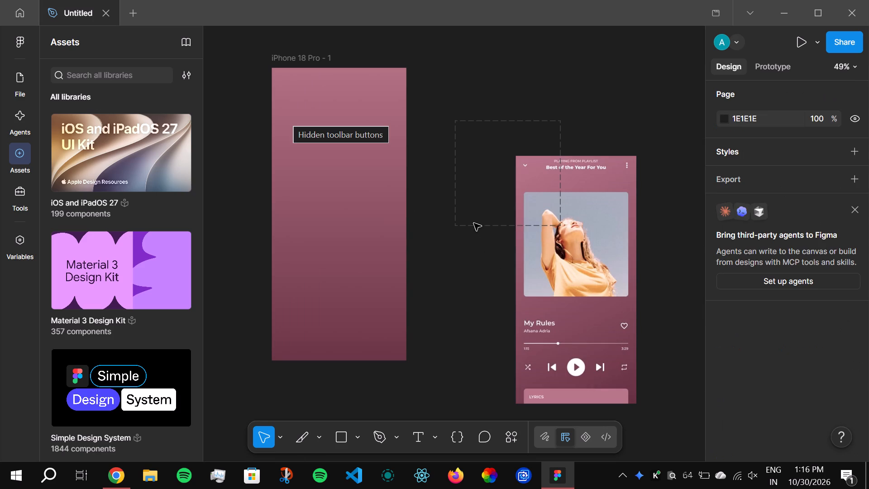
left_click(467, 225)
left_click(464, 223)
left_click(469, 209)
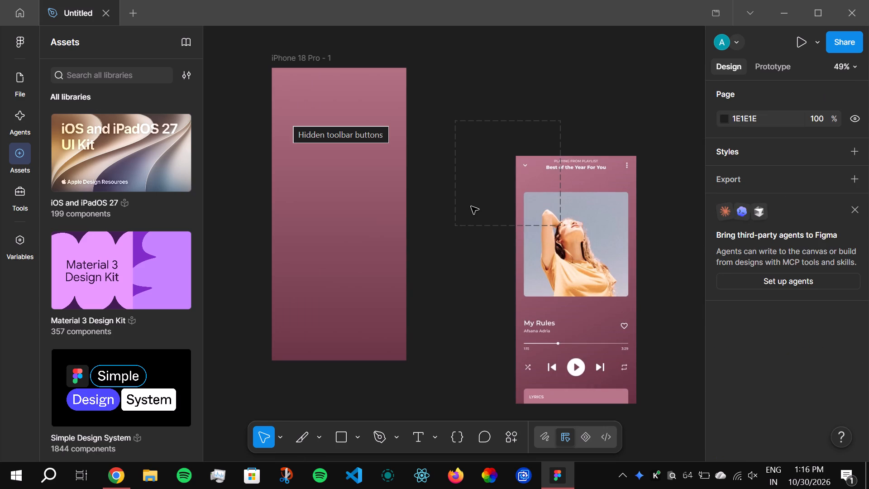
double_click(471, 206)
key("Delete")
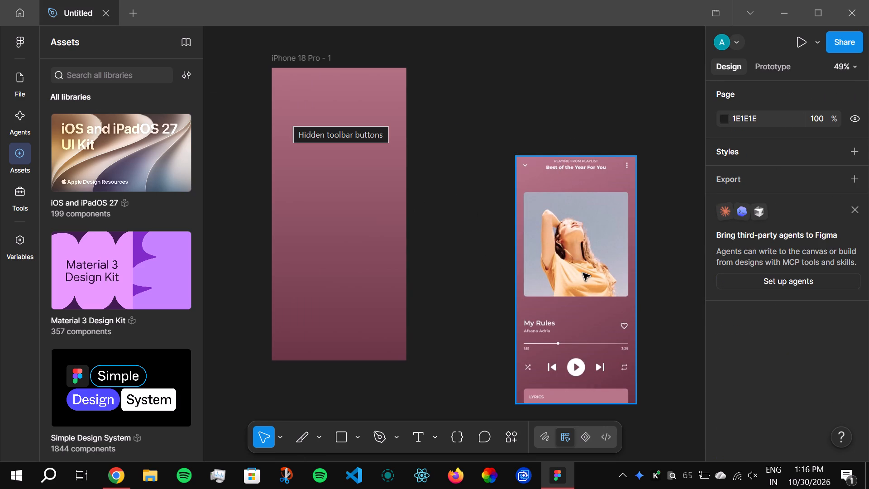
Move the player image up beside the iPhone frame, to about X 654, Y -177, and deselect it.
left_click_drag(583, 273, 557, 190)
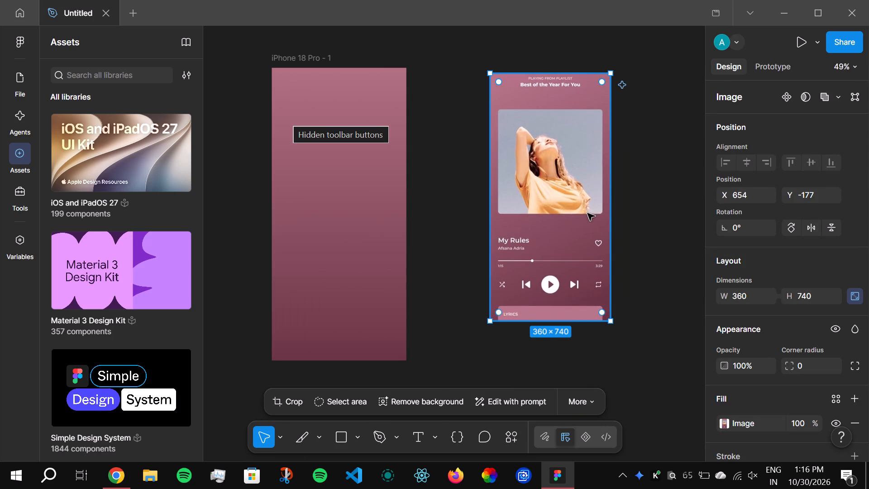
left_click(638, 230)
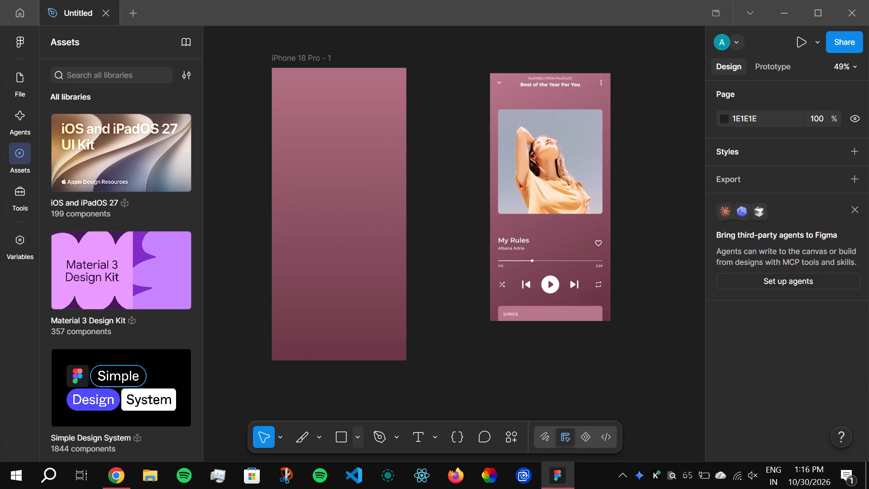
Draw a rectangle across the bottom edge of the iPhone 18 Pro frame, starting at about X 28, Y 826.
left_click(360, 441)
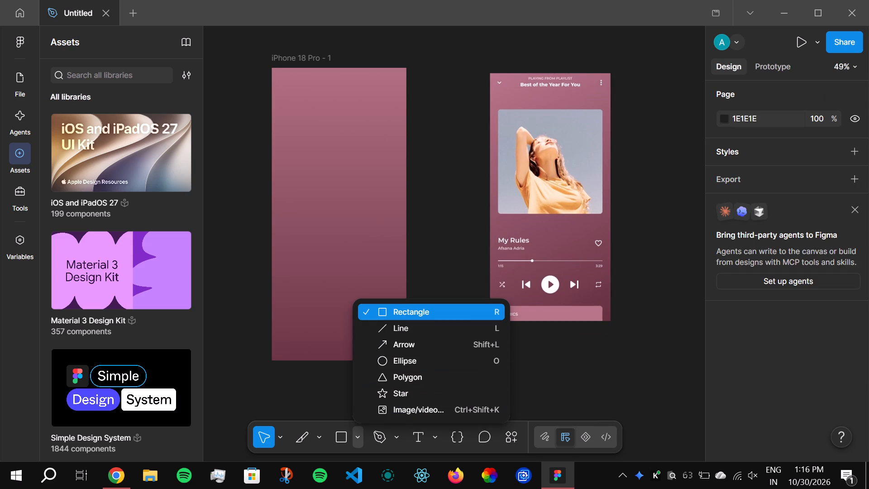
left_click(419, 307)
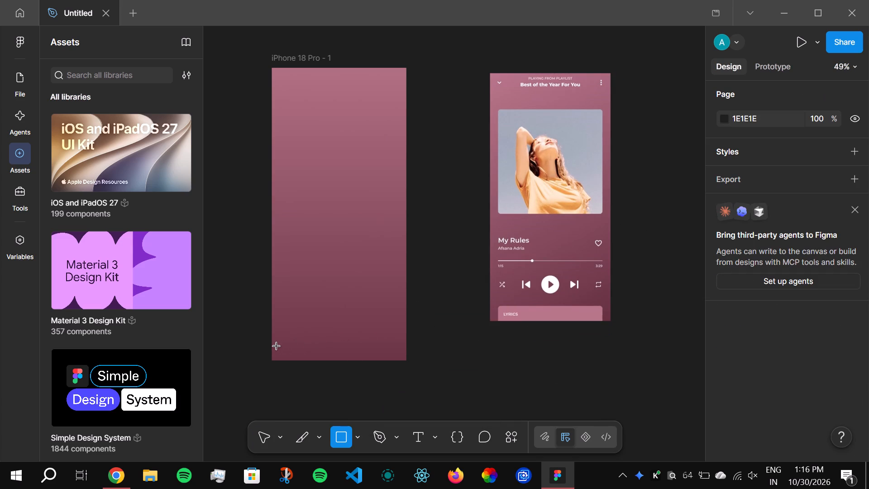
left_click_drag(281, 345, 378, 370)
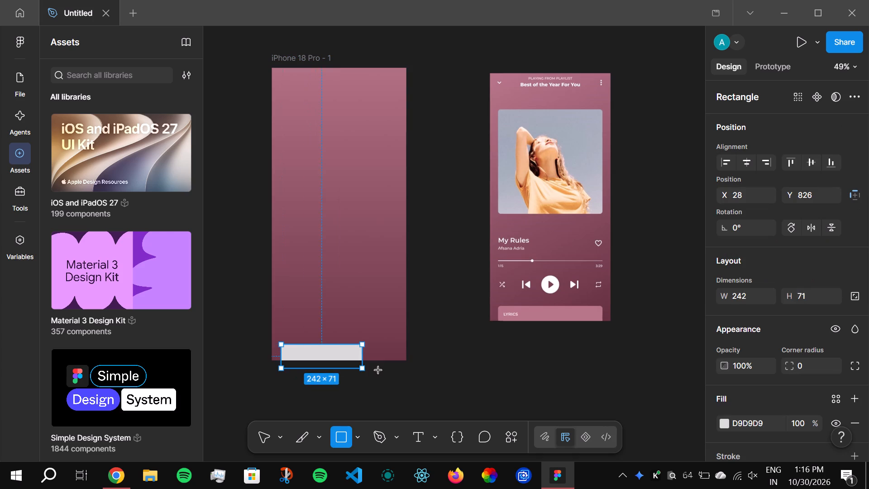
Draw a rectangle about 335 × 99 across the bottom edge of the iPhone 18 Pro frame, at about X 28, Y 826.
left_click_drag(378, 370, 393, 378)
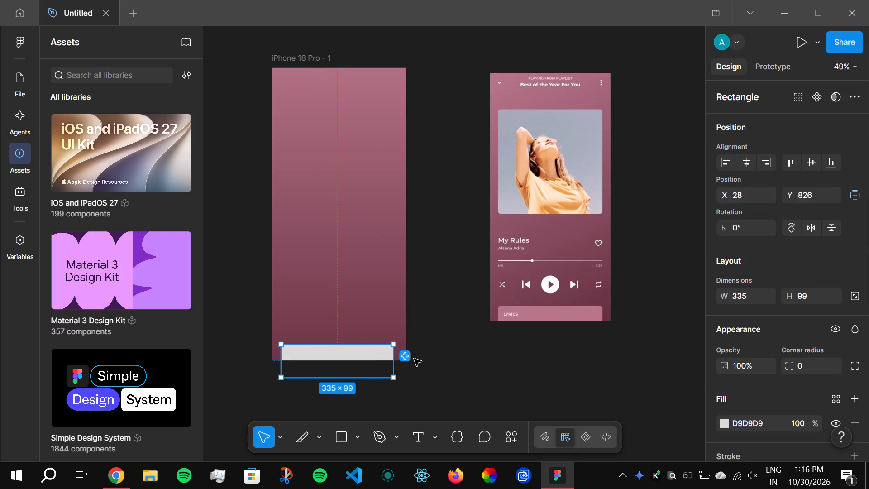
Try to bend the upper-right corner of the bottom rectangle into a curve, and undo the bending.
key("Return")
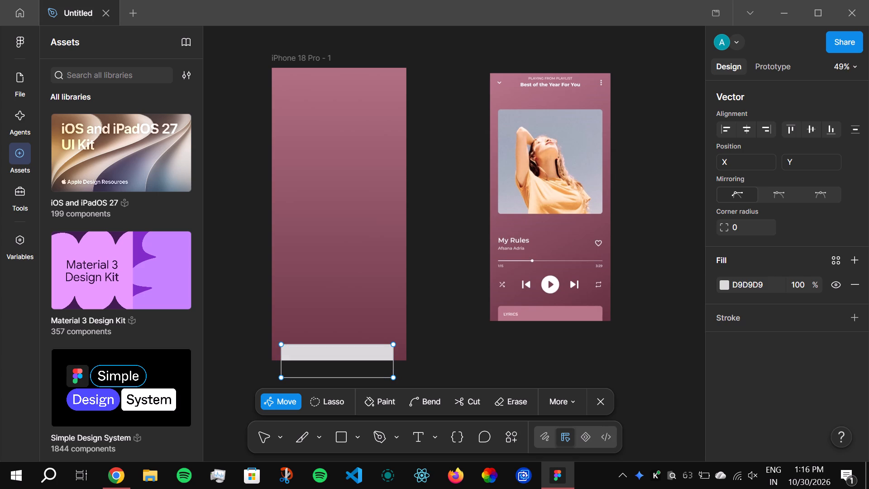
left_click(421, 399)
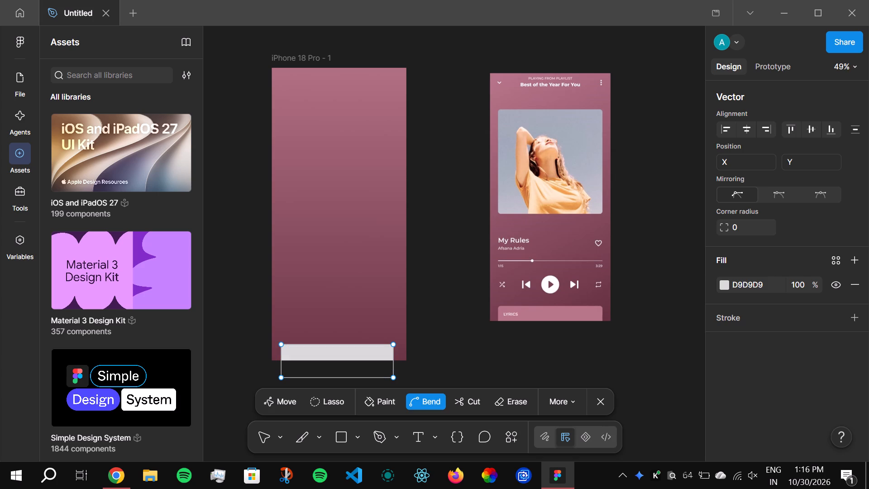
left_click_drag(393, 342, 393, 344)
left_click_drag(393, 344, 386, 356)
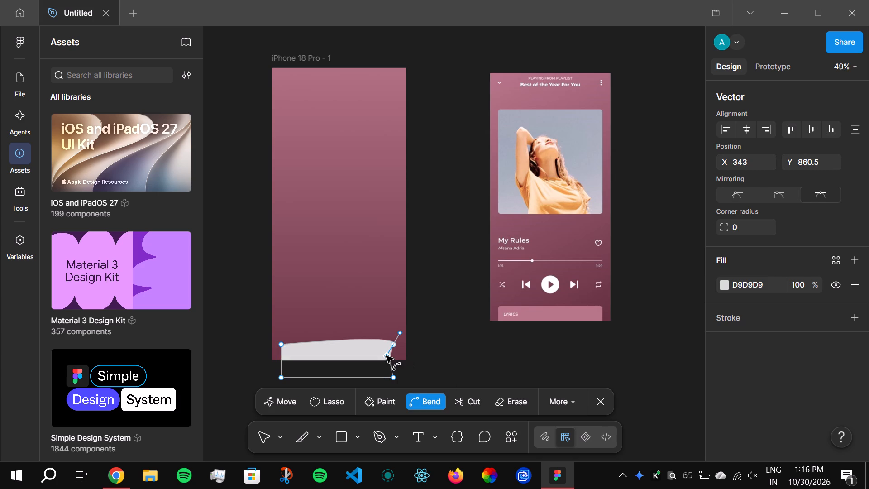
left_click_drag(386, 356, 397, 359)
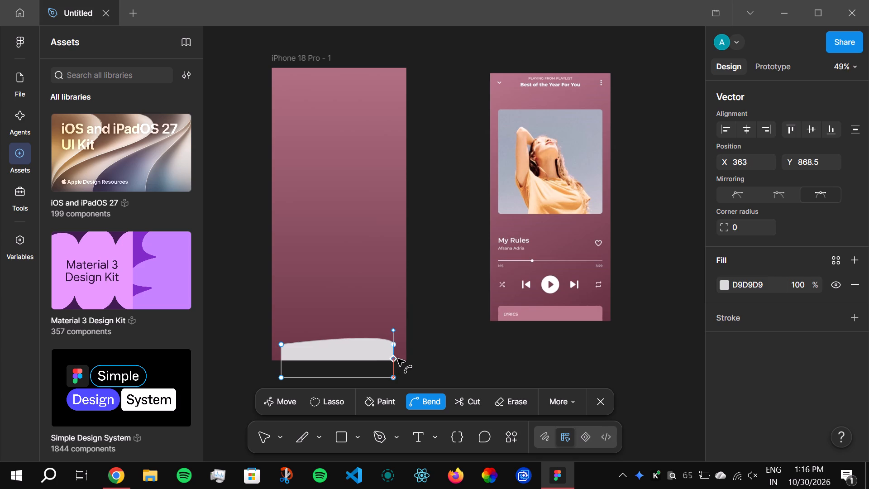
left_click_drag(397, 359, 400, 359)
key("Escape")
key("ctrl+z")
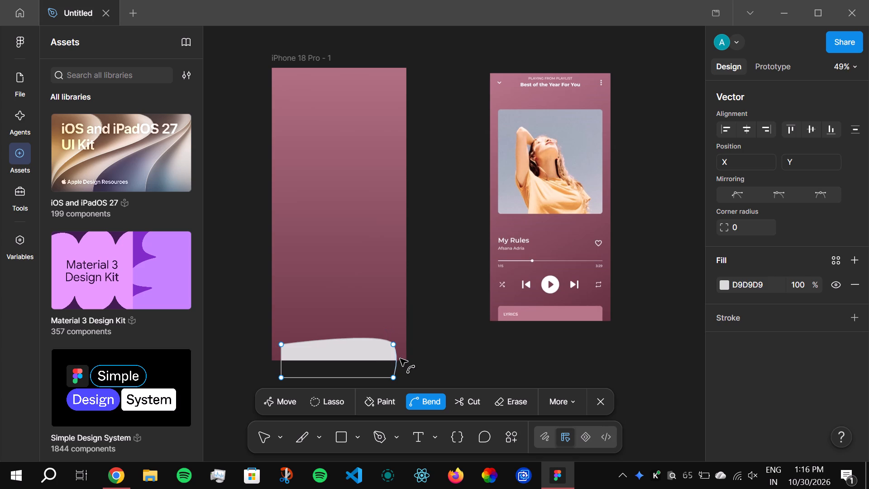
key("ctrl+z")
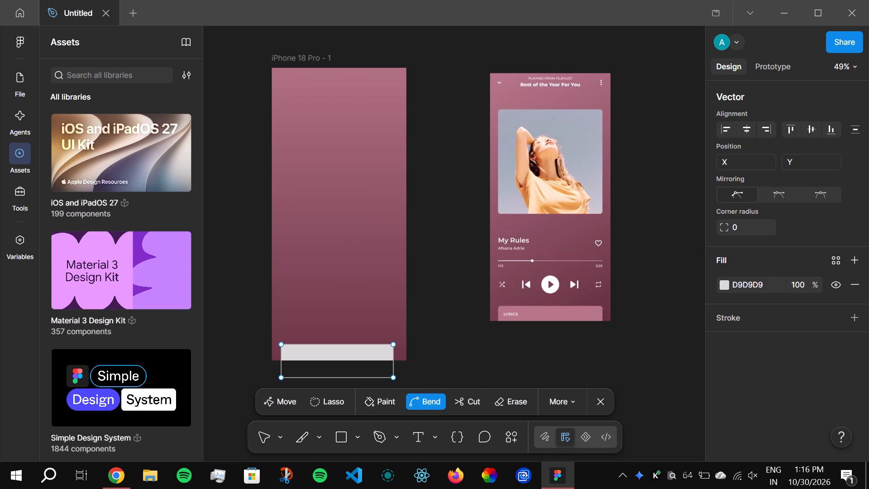
Set the bottom rectangle's fill to B67687, sampled from the lyrics card in the reference player image.
left_click(742, 283)
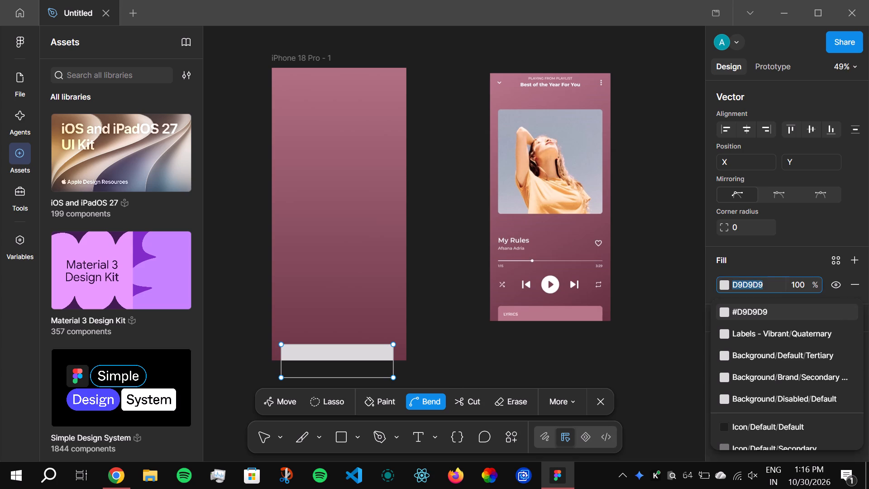
left_click(723, 288)
left_click(562, 349)
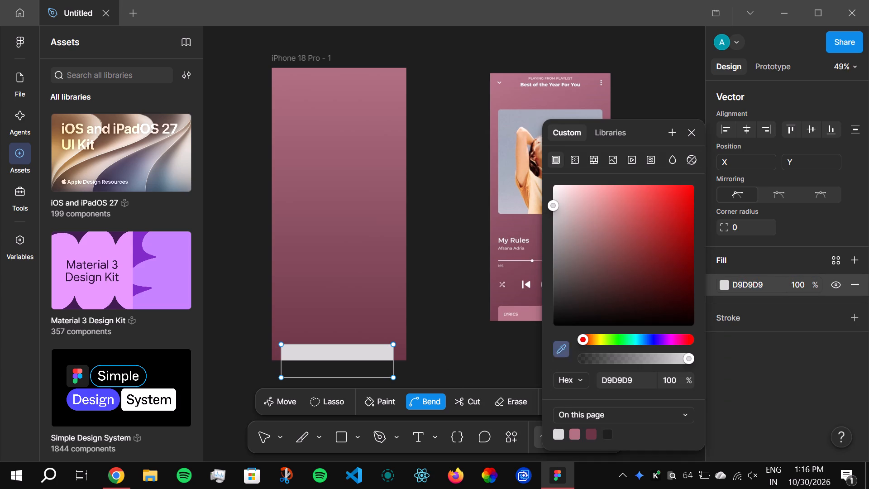
left_click(526, 314)
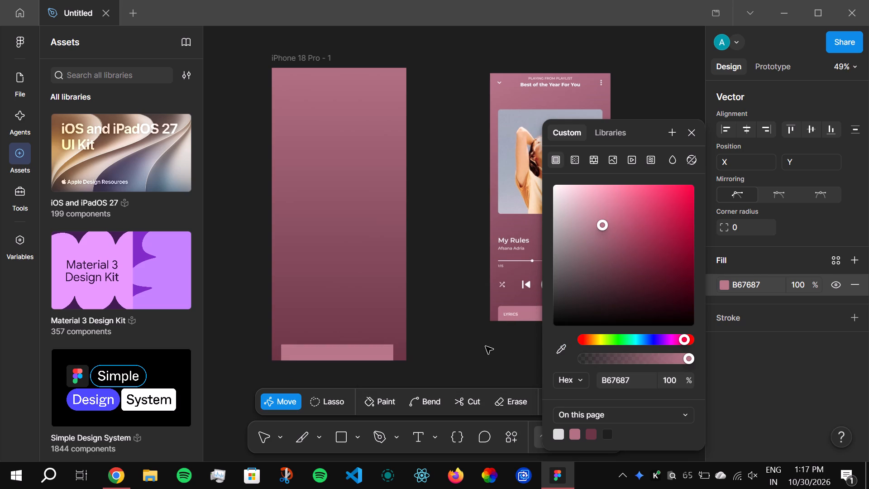
left_click(690, 130)
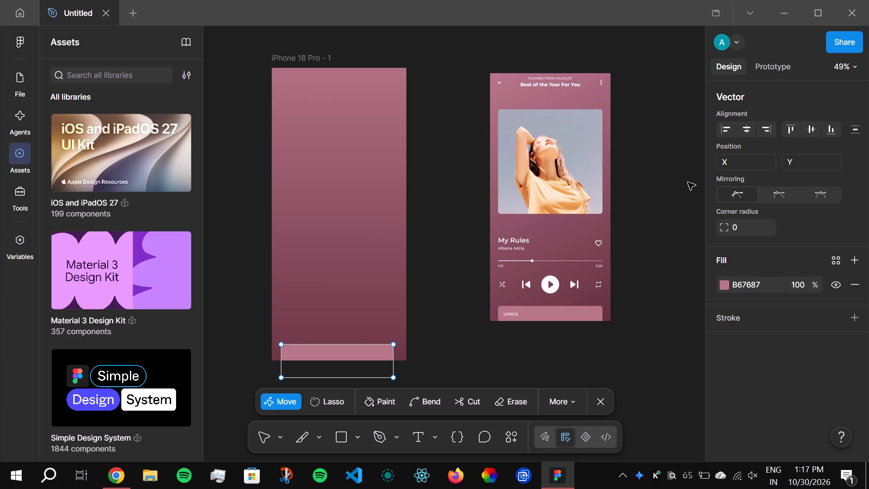
Crop the reference player image towards the album photo, trimming its right side and everything below the photo to about 330 × 421.
left_click(535, 144)
right_click(535, 144)
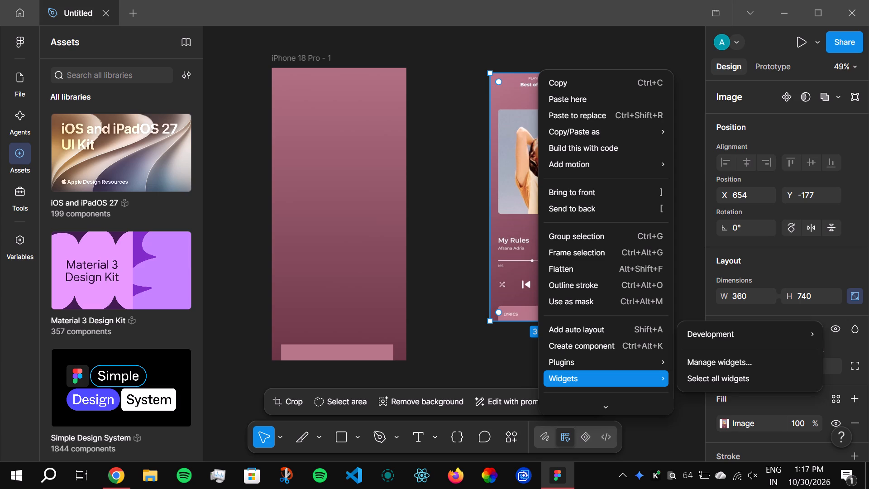
left_click(294, 405)
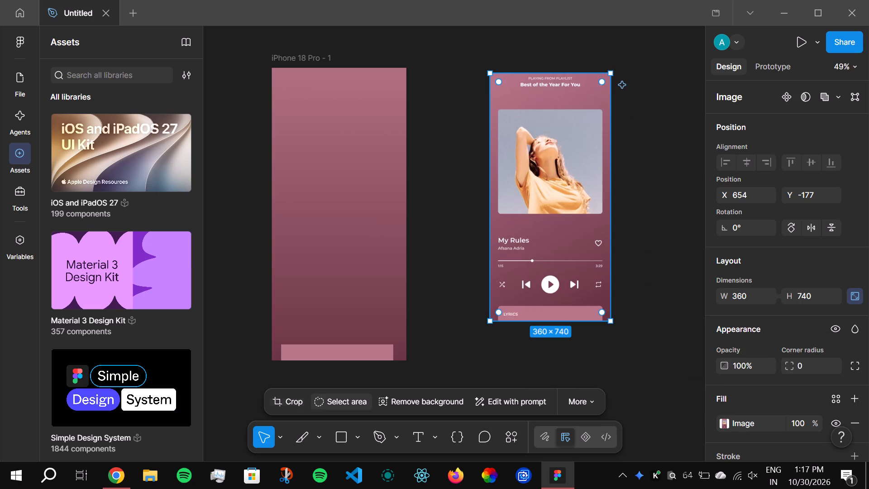
left_click(282, 405)
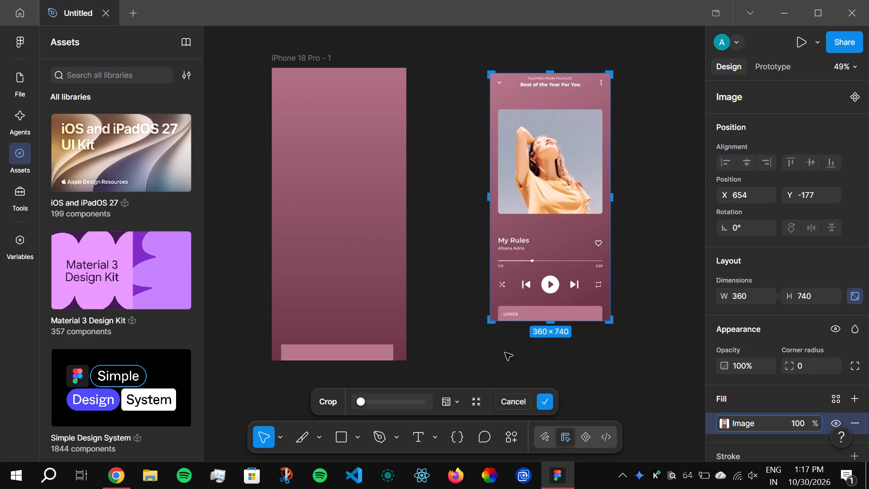
left_click_drag(612, 321, 603, 236)
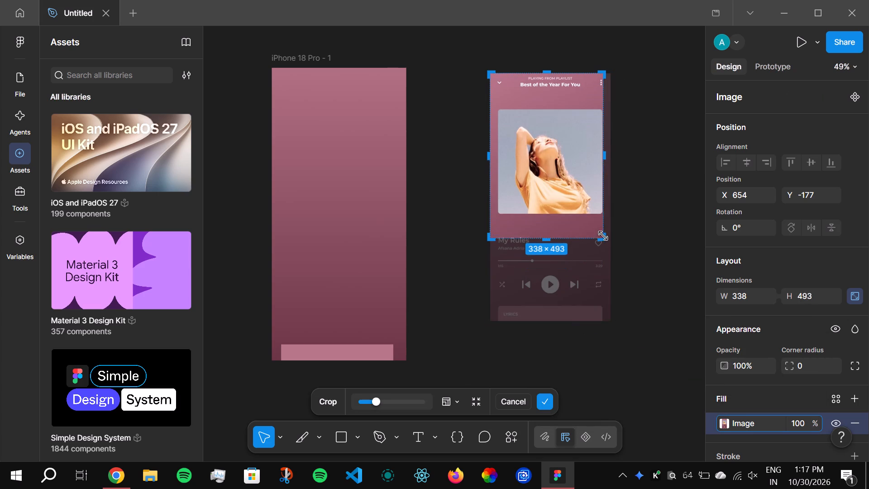
left_click_drag(603, 236, 600, 217)
left_click_drag(488, 70, 491, 74)
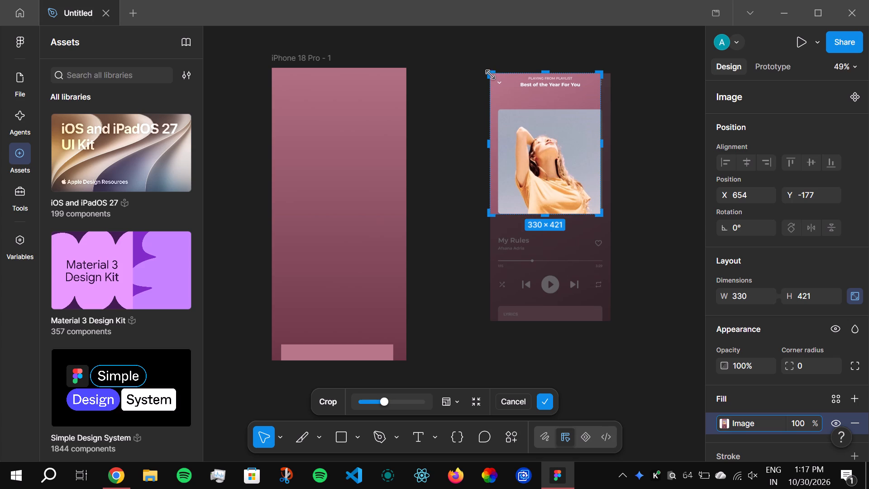
Finish cropping the reference player image to just the album photo, trimming its top and left side to about 305 × 311.
left_click_drag(491, 74, 491, 96)
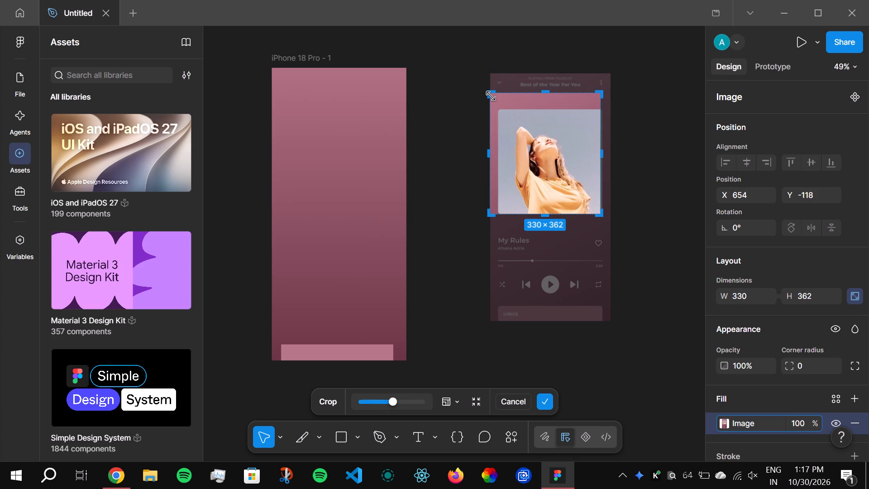
left_click_drag(491, 96, 498, 110)
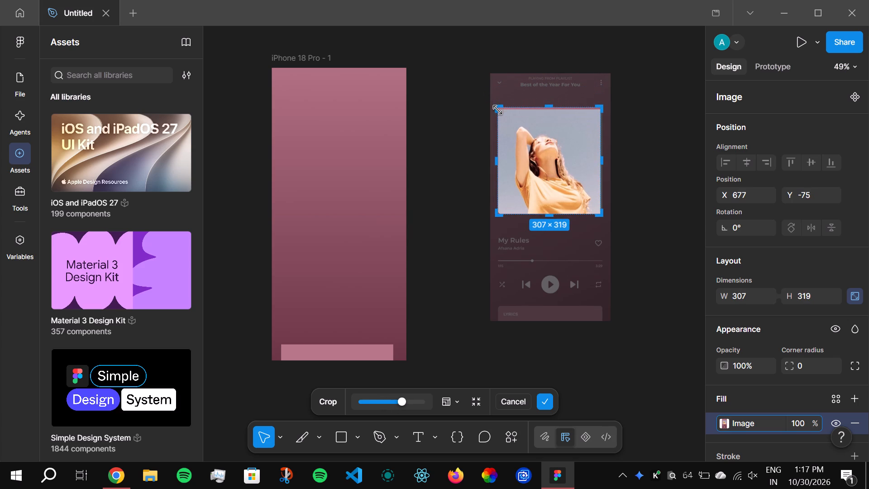
left_click_drag(498, 110, 498, 112)
left_click_drag(498, 112, 500, 110)
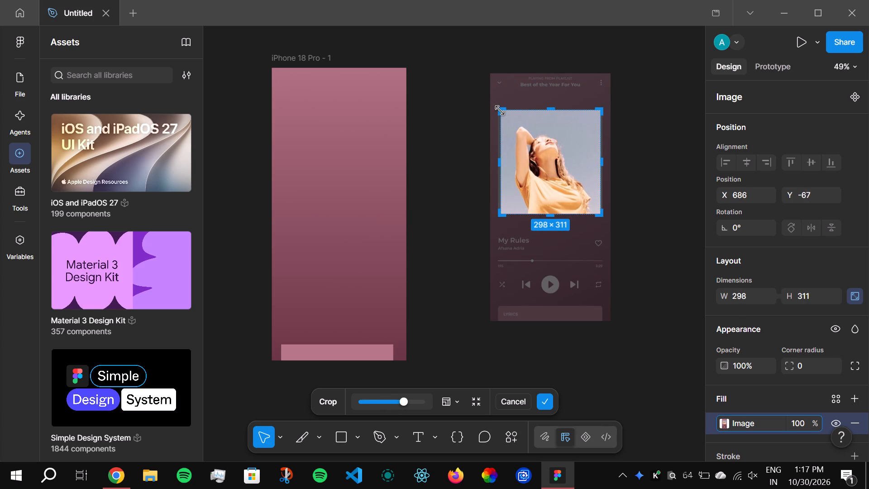
left_click_drag(500, 110, 502, 110)
left_click_drag(502, 110, 498, 110)
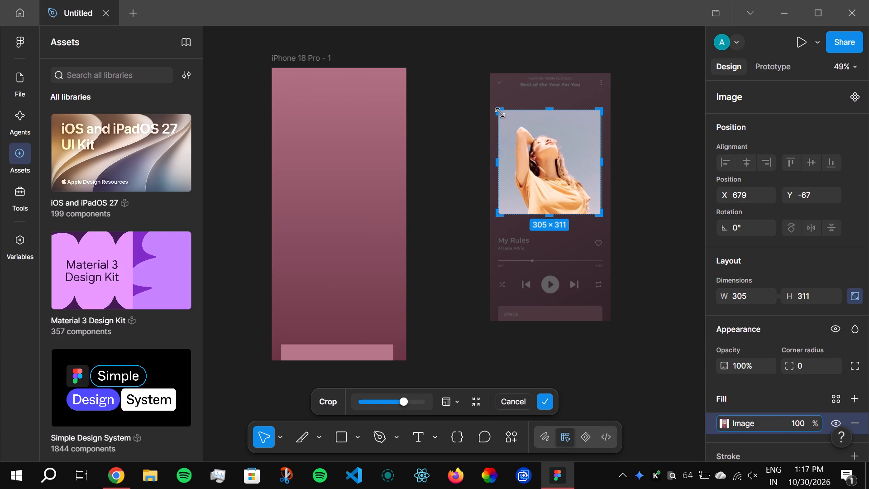
key("Return")
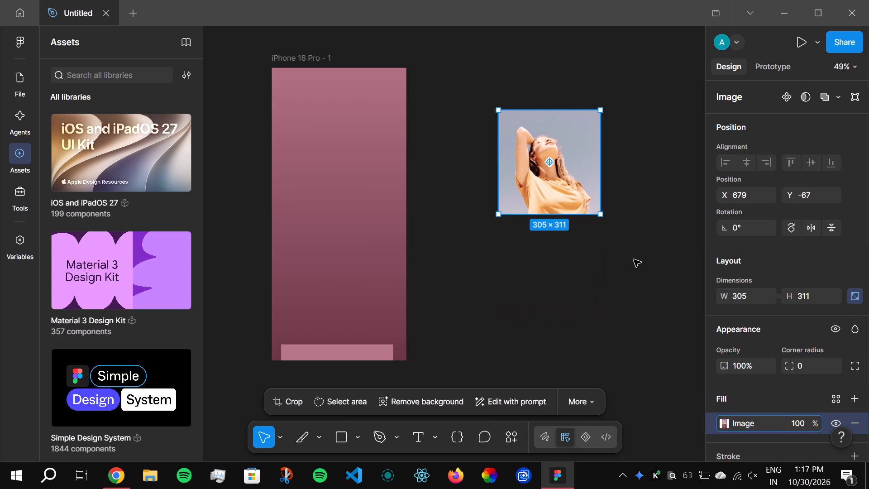
Move the cropped album photo into the upper half of the iPhone 18 Pro frame, at about X 43, centred above the bottom rectangle.
left_click_drag(634, 262, 488, 264)
left_click_drag(543, 191, 451, 167)
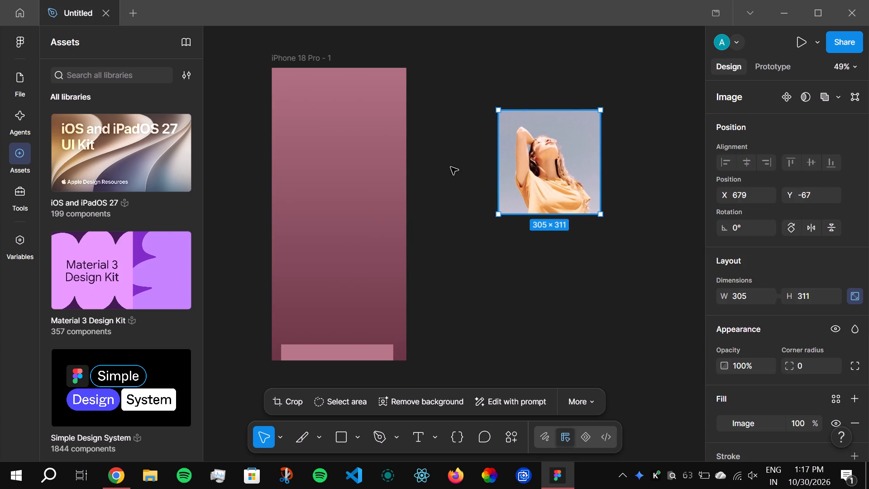
left_click_drag(451, 167, 329, 179)
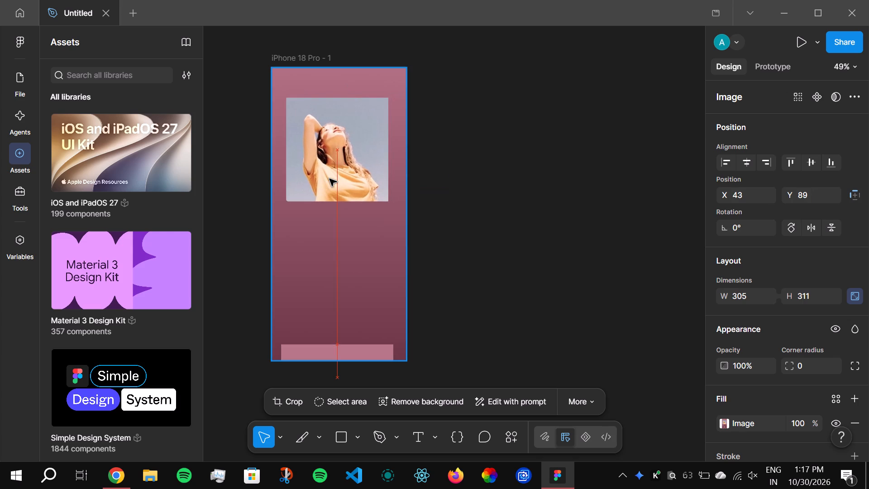
left_click_drag(329, 179, 331, 188)
left_click(557, 274)
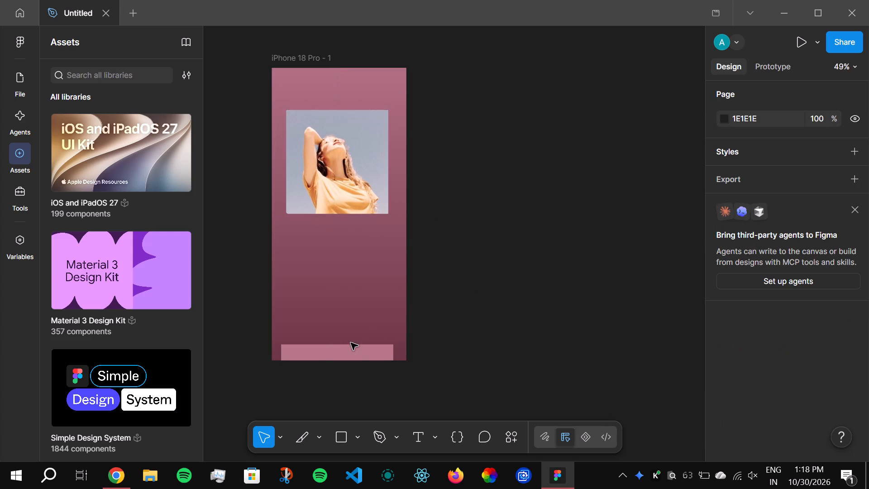
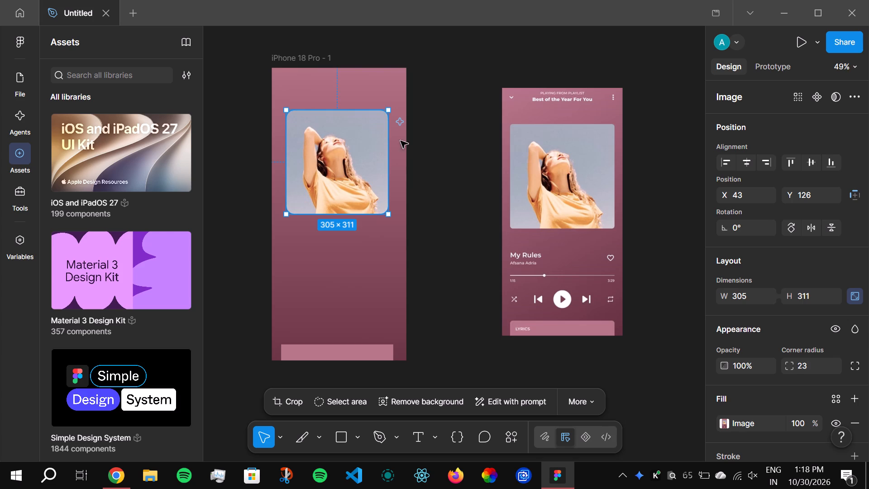
Select the pink lyrics card rectangle at the bottom edge of the iPhone 18 Pro frame to adjust its design properties.
left_click(434, 150)
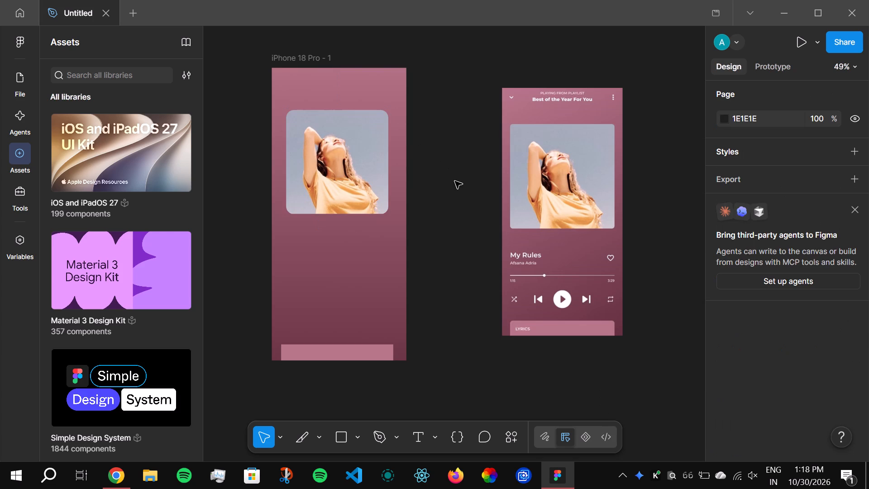
left_click(320, 355)
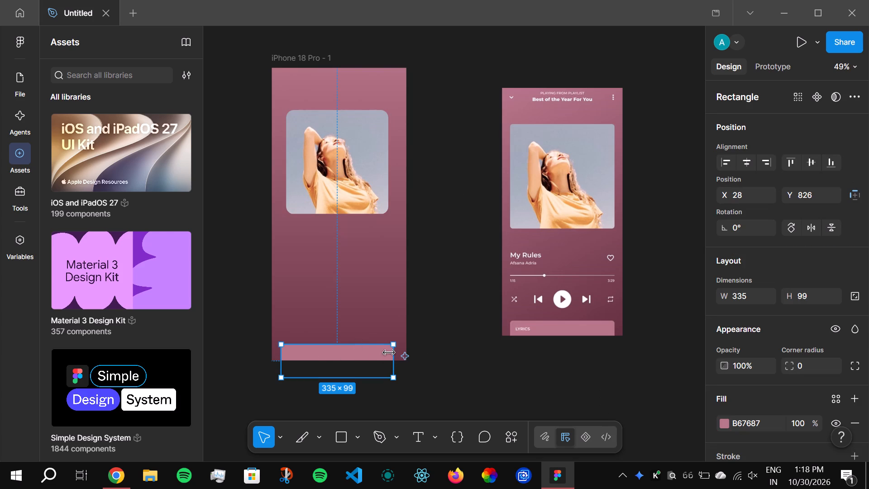
left_click_drag(866, 234, 868, 316)
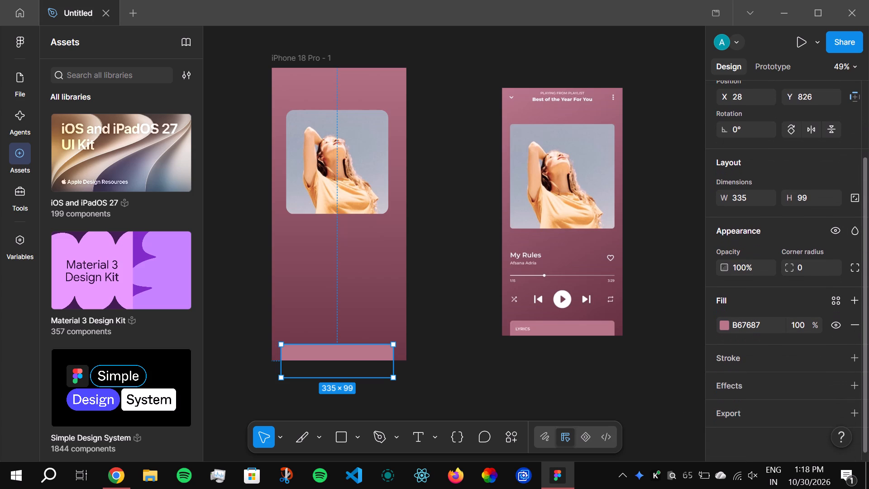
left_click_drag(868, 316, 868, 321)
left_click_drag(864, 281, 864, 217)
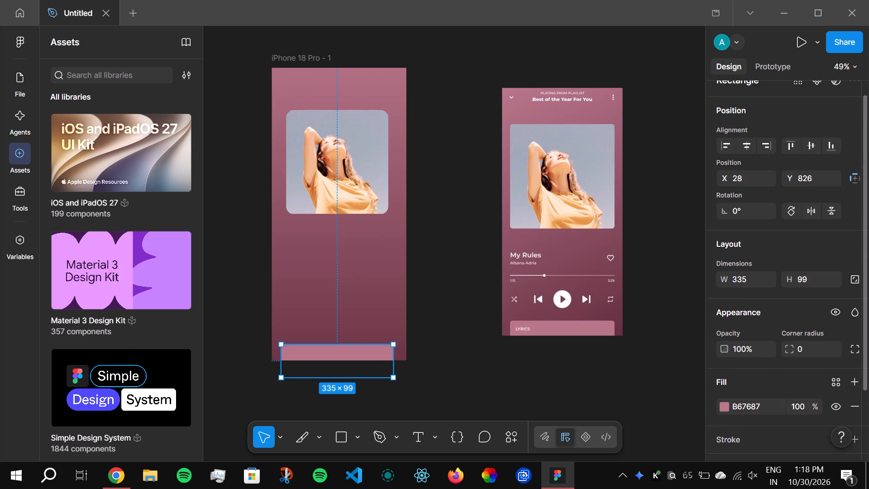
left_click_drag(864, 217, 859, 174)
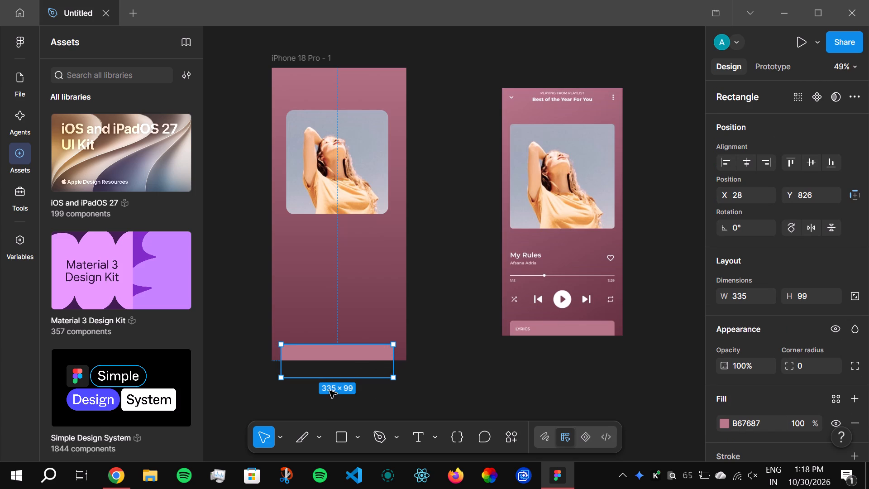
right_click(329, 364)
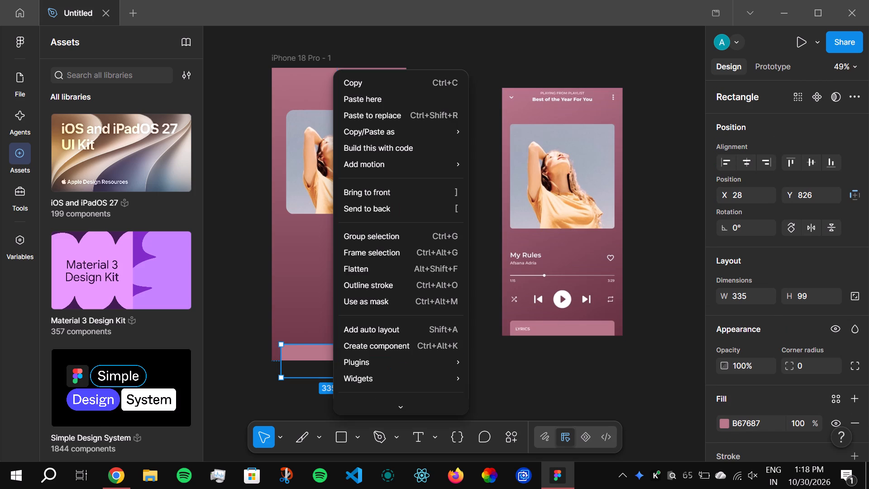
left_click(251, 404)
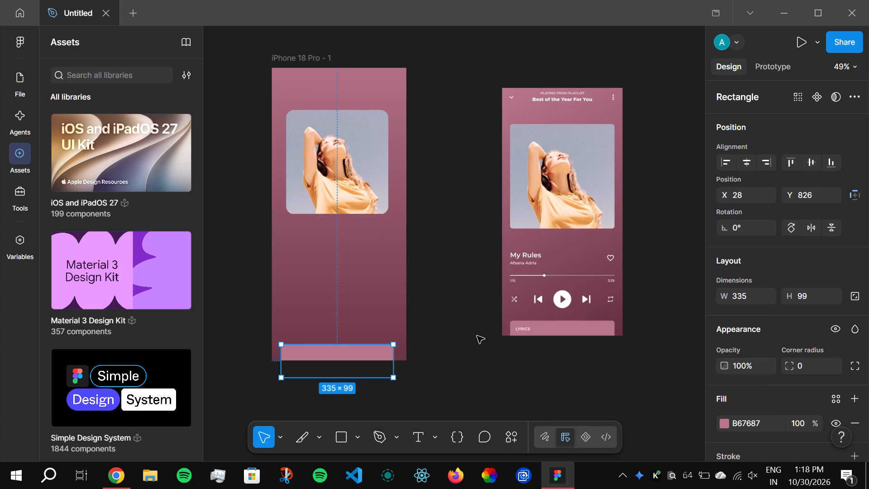
Add a black (000000) inside stroke of weight 1 to the album photo in the iPhone 18 Pro frame.
left_click(377, 191)
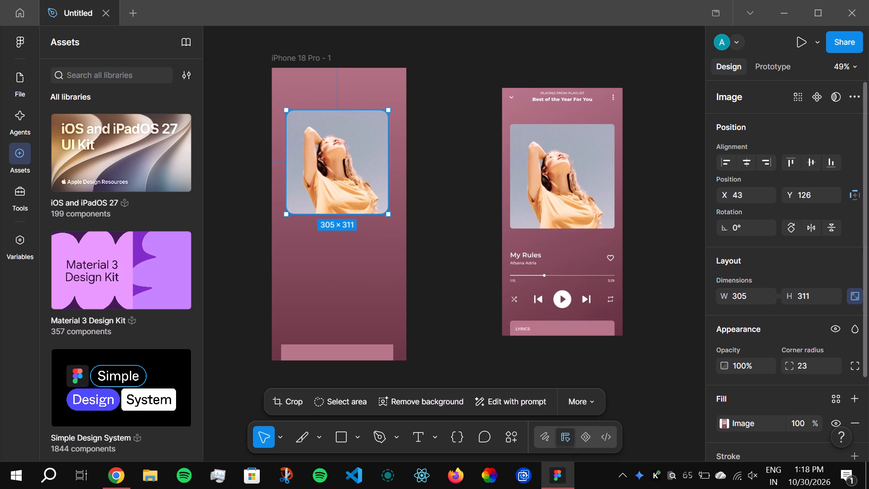
left_click_drag(866, 157, 868, 302)
left_click(795, 367)
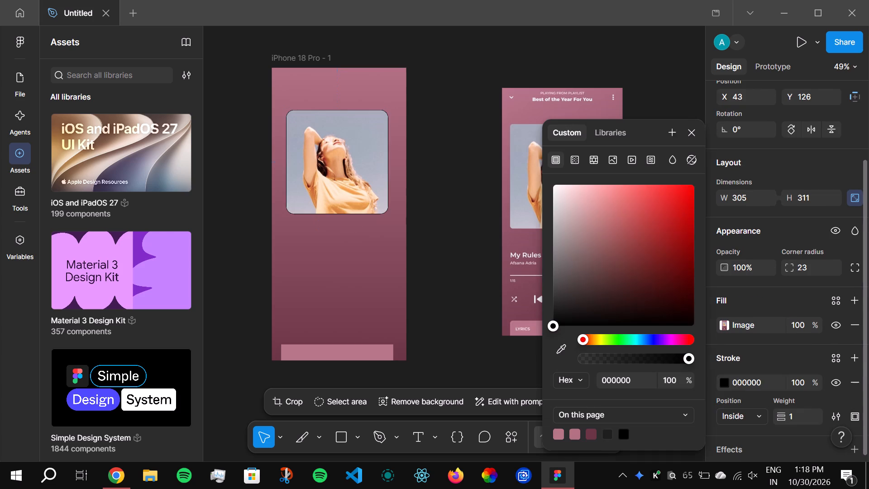
Set the corner radius of the rectangle at the frame's bottom edge to 23.
left_click(374, 360)
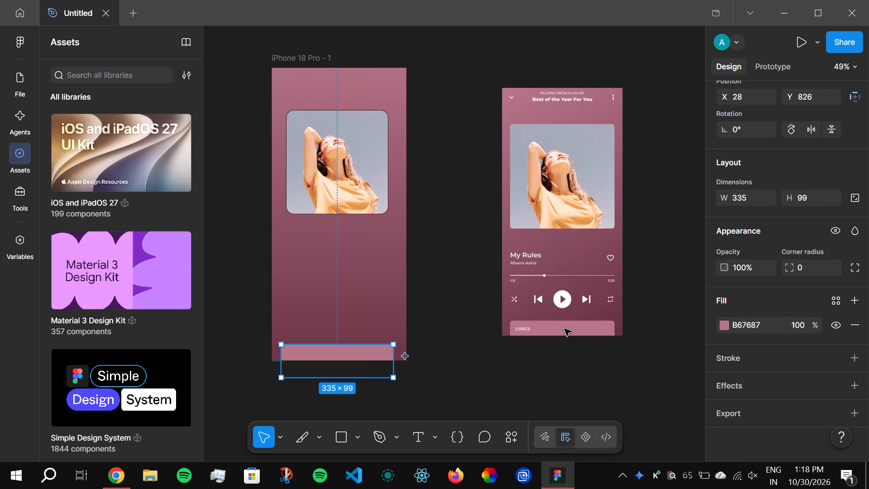
left_click(826, 262)
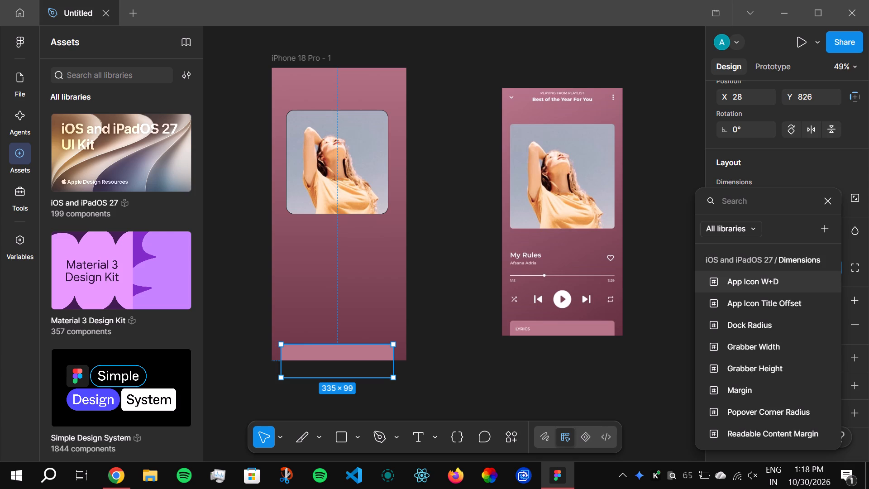
left_click(833, 198)
left_click(802, 262)
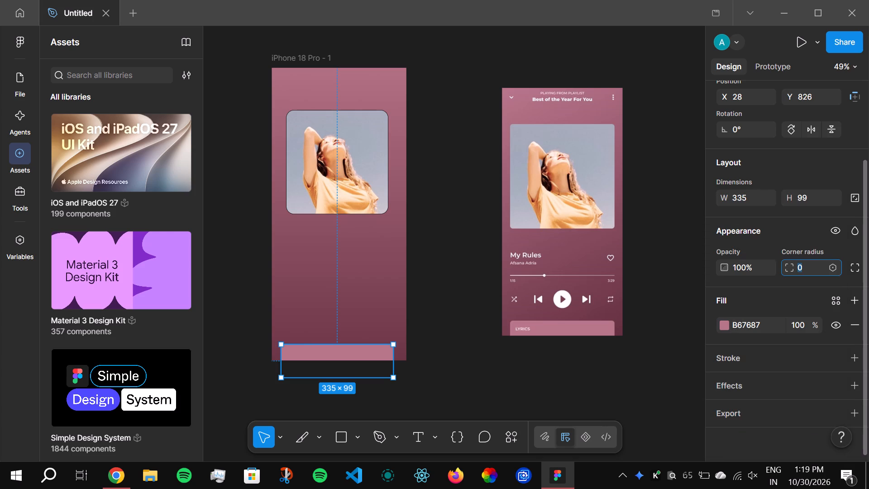
type("23")
key("Return")
left_click(645, 364)
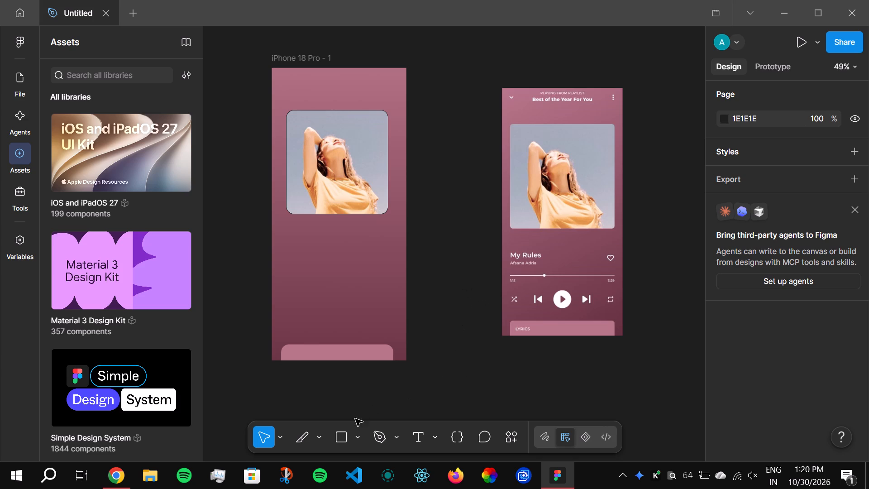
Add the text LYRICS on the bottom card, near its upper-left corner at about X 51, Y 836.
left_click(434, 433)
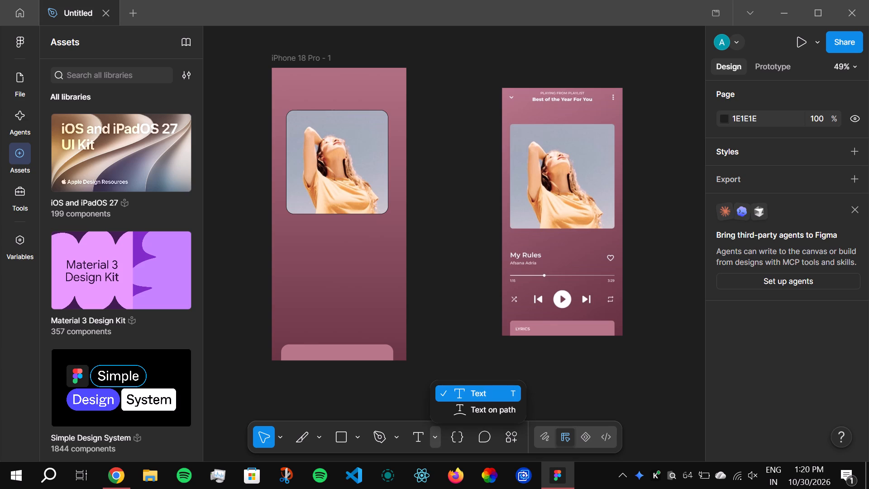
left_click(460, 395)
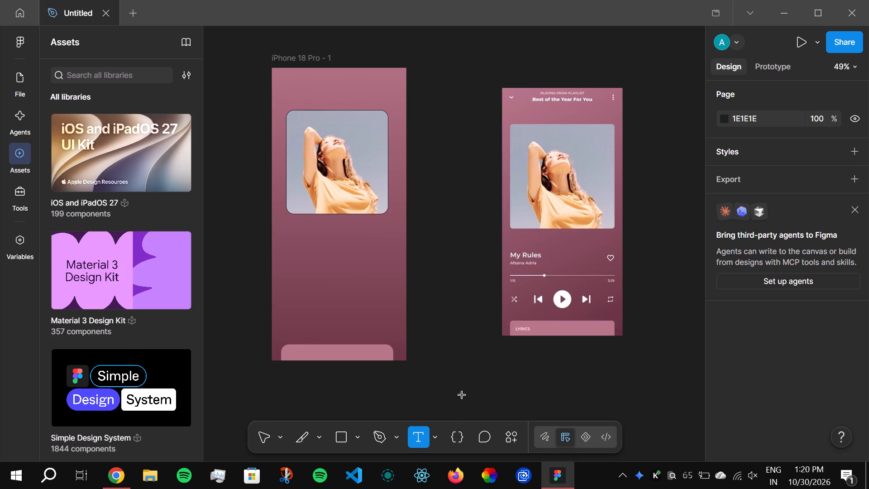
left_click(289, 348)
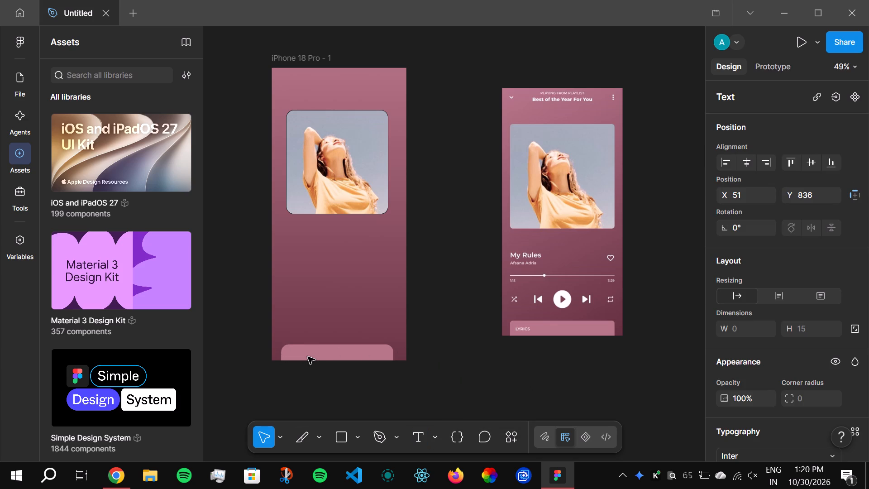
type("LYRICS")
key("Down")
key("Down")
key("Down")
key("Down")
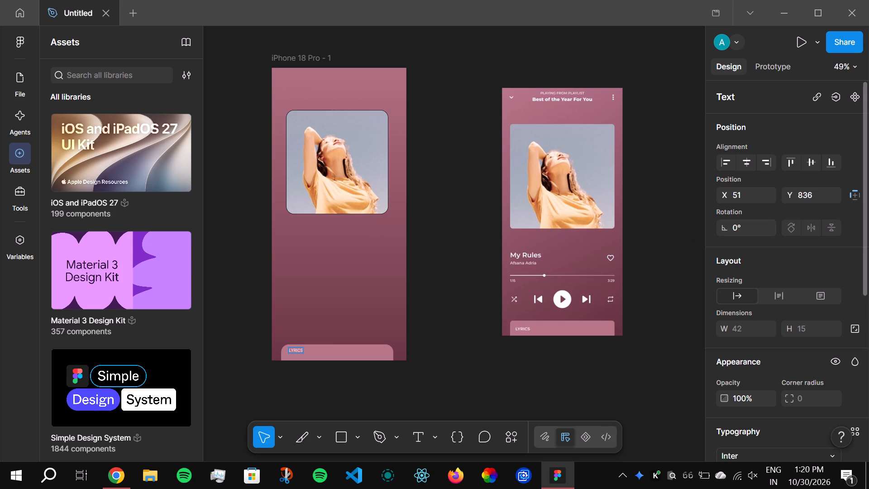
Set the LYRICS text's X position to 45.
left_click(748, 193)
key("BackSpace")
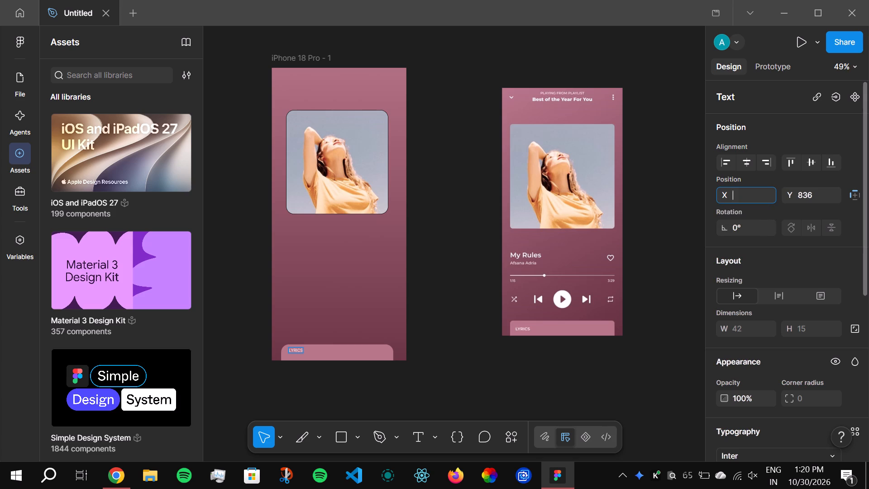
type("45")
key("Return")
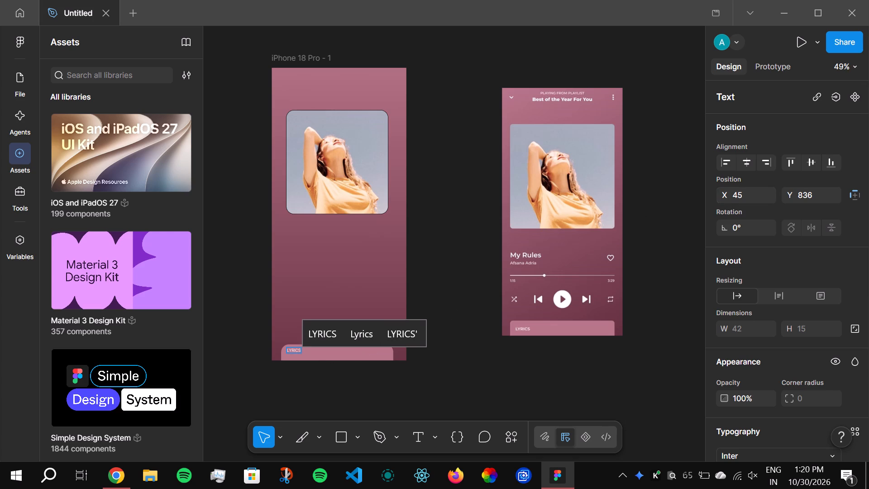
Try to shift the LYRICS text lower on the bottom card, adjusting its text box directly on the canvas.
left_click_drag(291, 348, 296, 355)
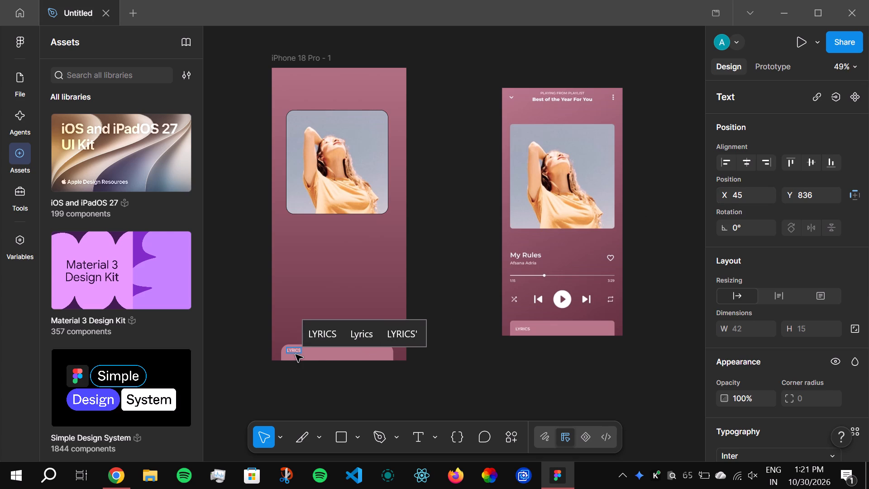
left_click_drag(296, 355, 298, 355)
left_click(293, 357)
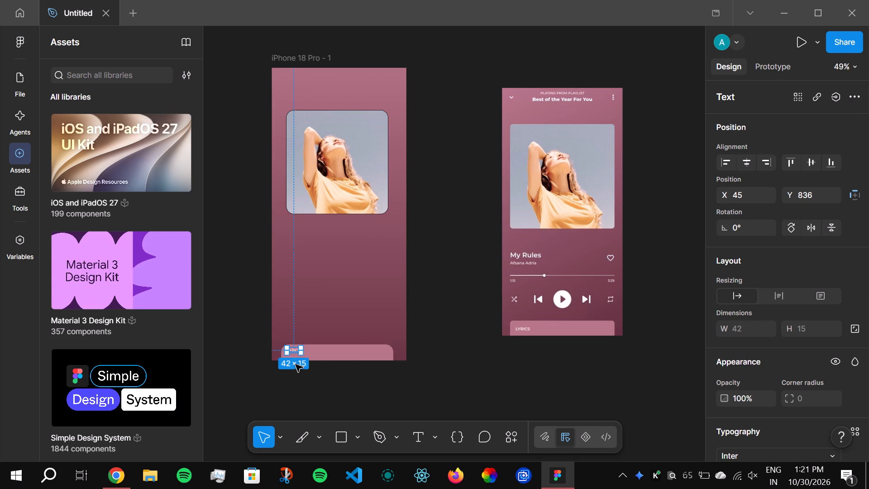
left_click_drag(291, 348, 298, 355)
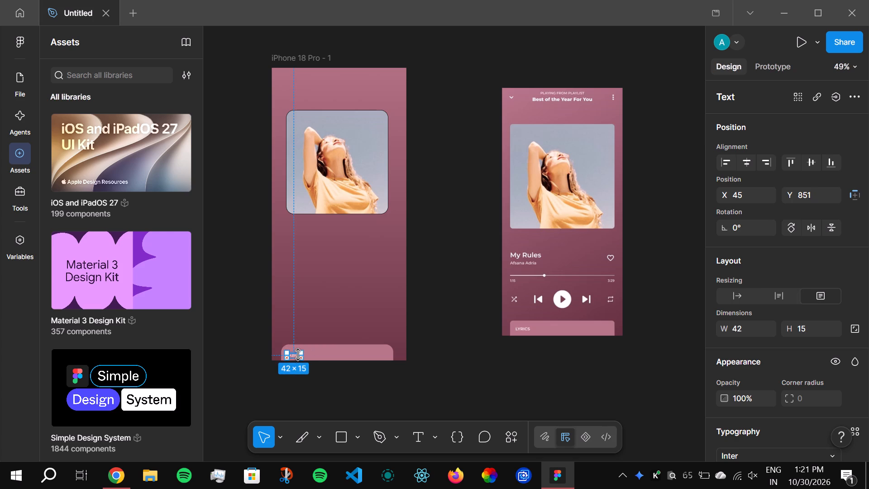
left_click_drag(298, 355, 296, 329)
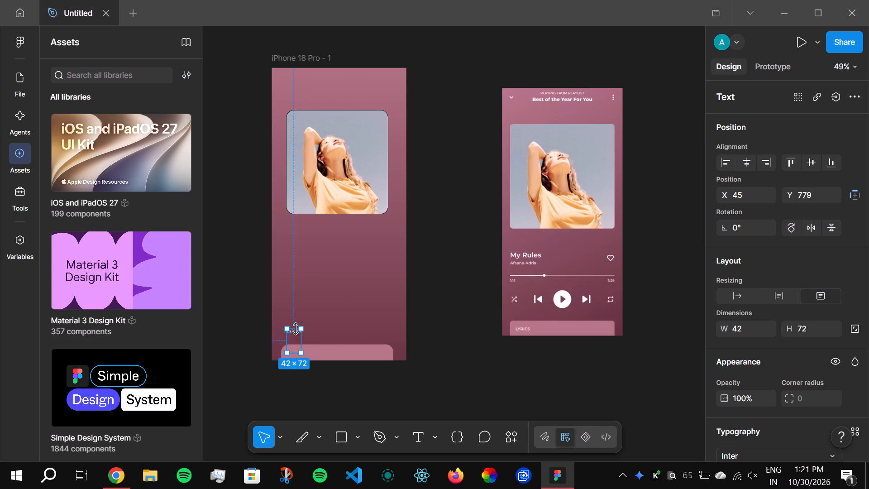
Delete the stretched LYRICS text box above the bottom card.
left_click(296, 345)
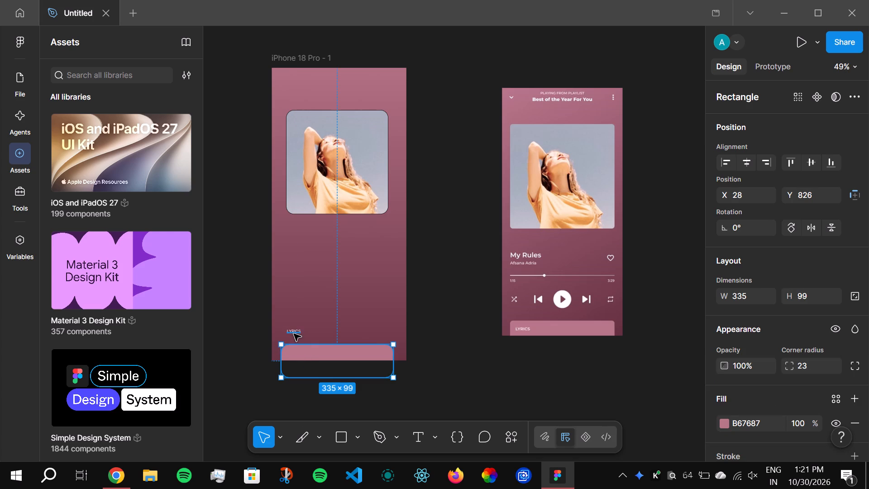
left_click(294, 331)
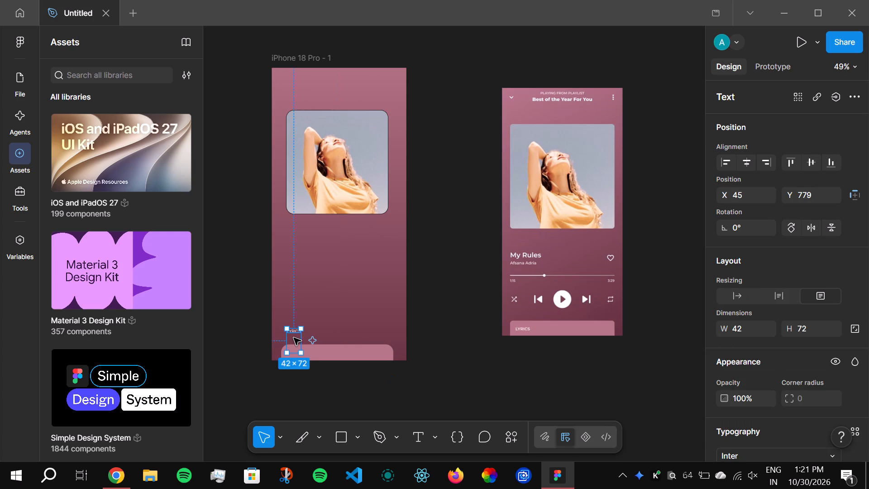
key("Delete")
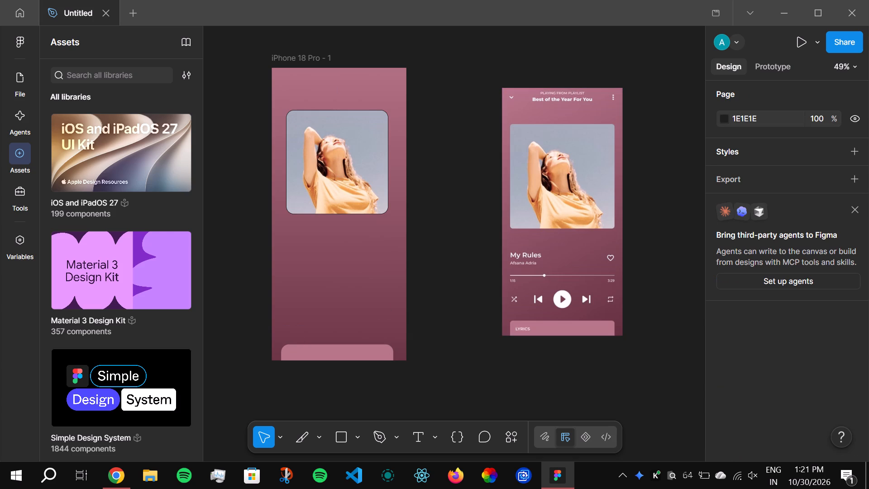
Draw a text box about 42 × 14 at about X 45, Y 842 on the bottom card, reading LYRICS.
left_click(422, 436)
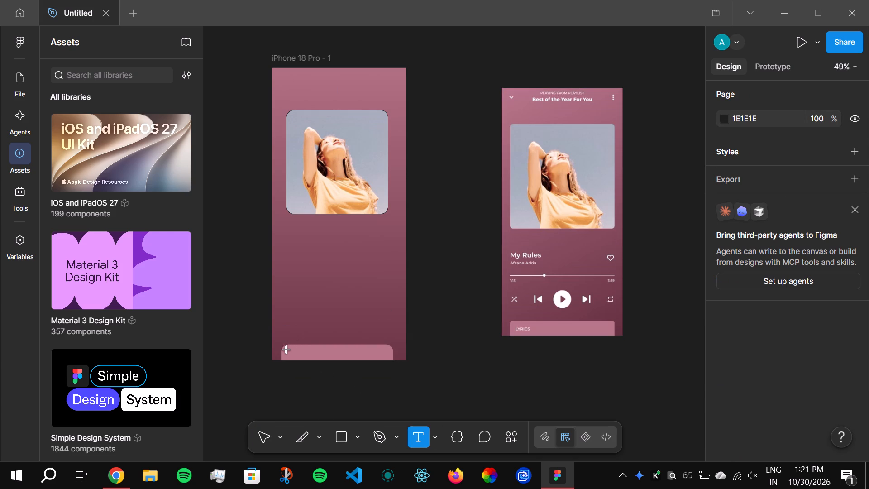
left_click_drag(286, 350, 301, 355)
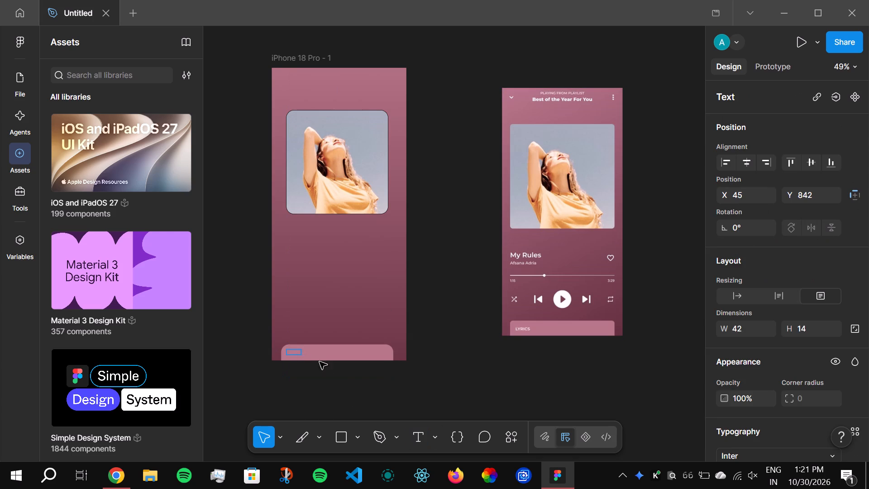
key("shift+l")
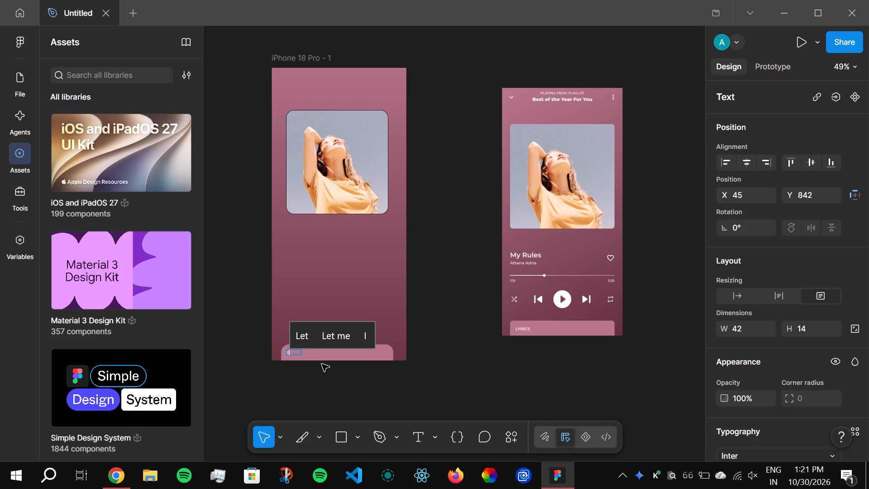
type("YRICS")
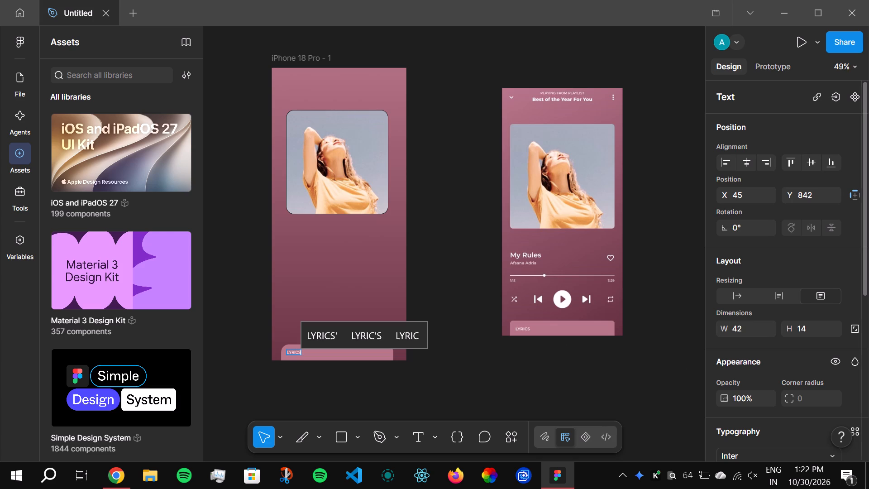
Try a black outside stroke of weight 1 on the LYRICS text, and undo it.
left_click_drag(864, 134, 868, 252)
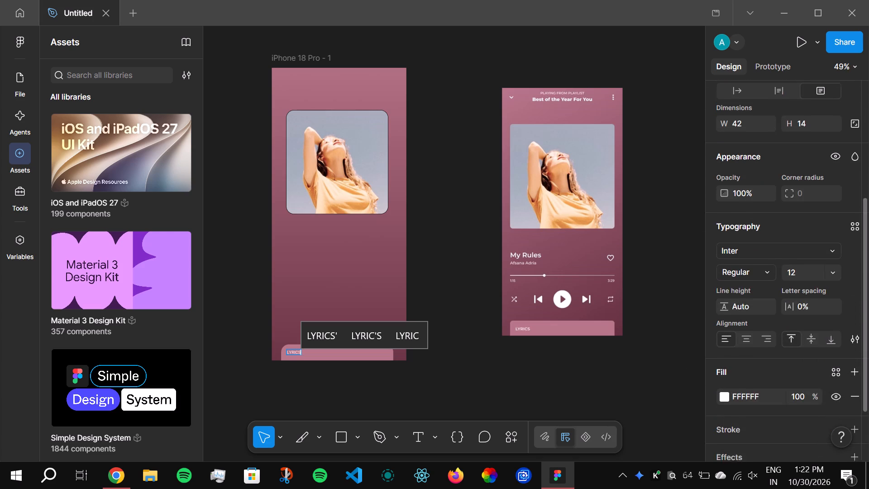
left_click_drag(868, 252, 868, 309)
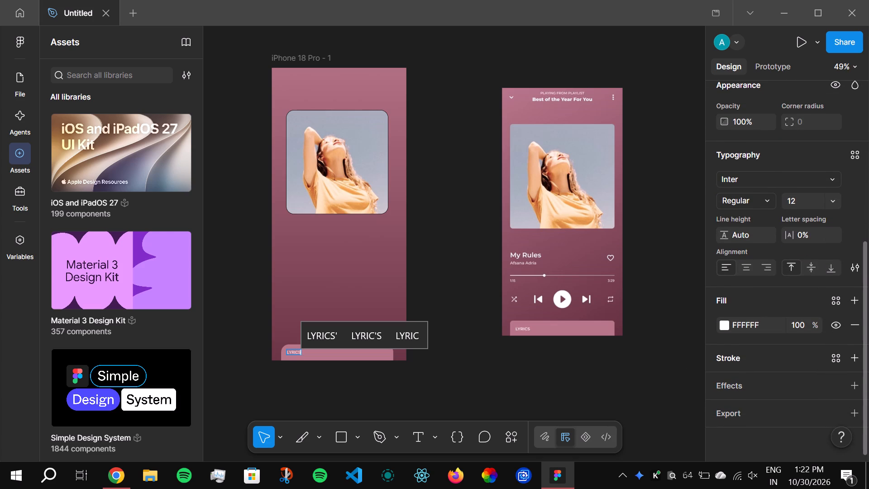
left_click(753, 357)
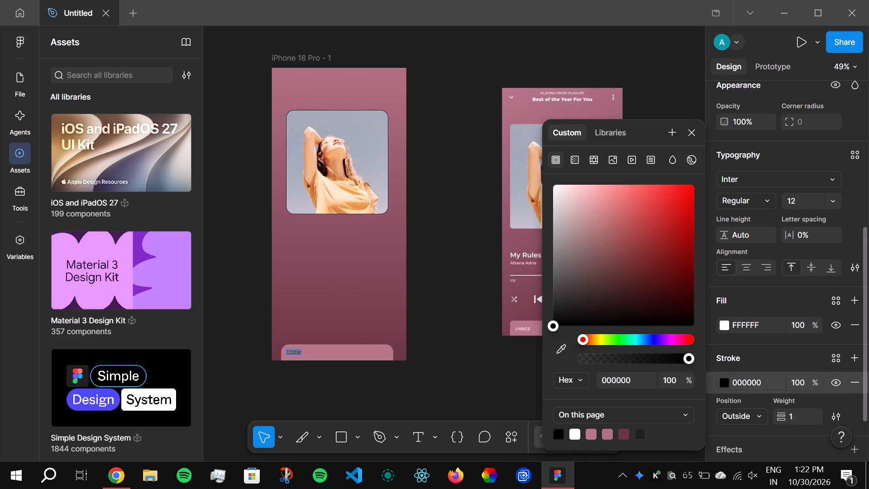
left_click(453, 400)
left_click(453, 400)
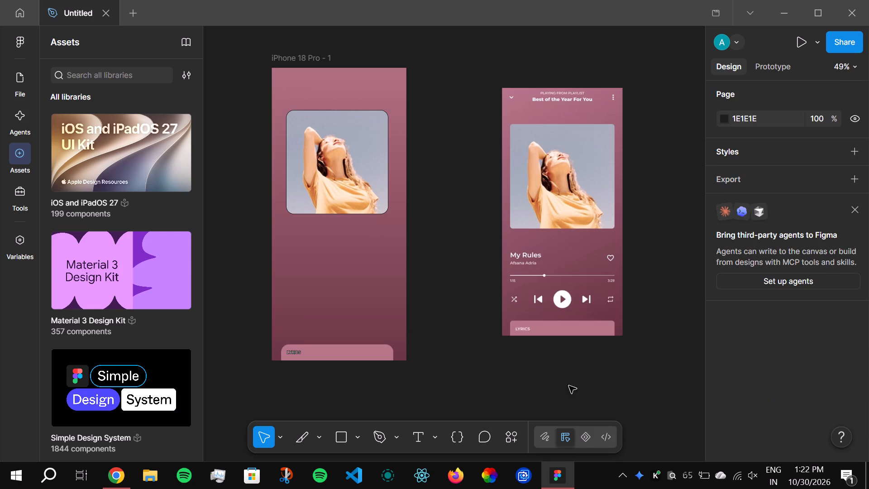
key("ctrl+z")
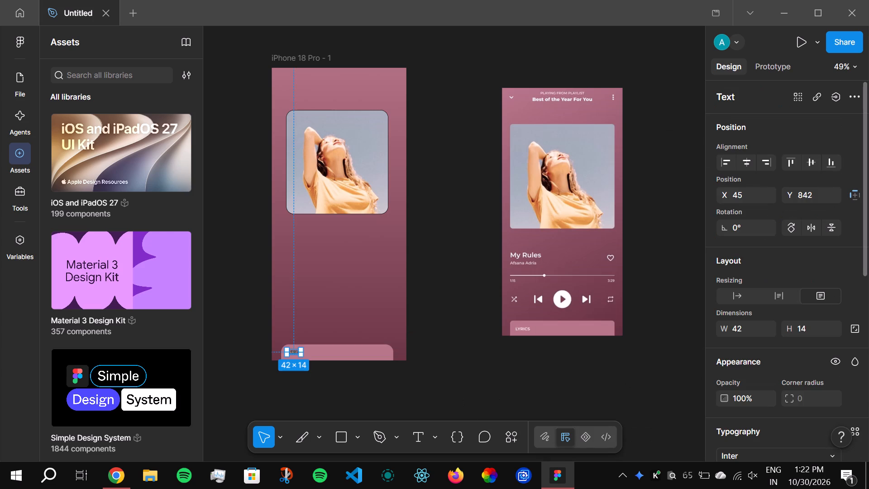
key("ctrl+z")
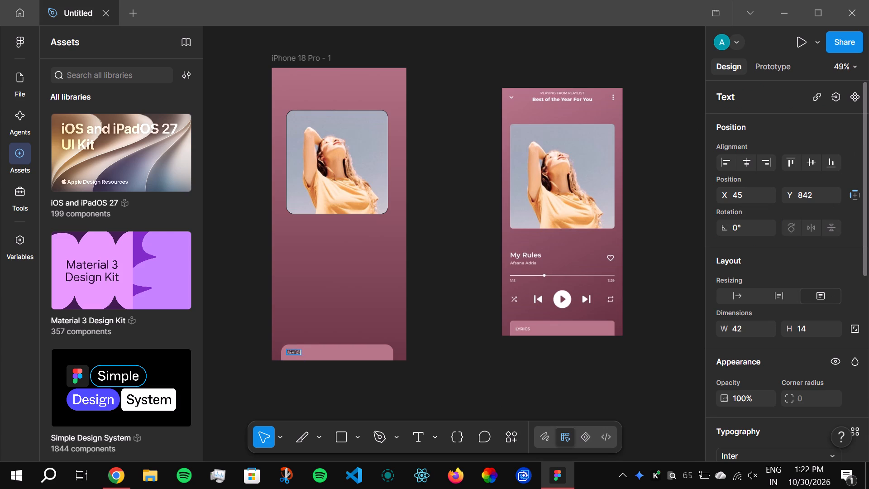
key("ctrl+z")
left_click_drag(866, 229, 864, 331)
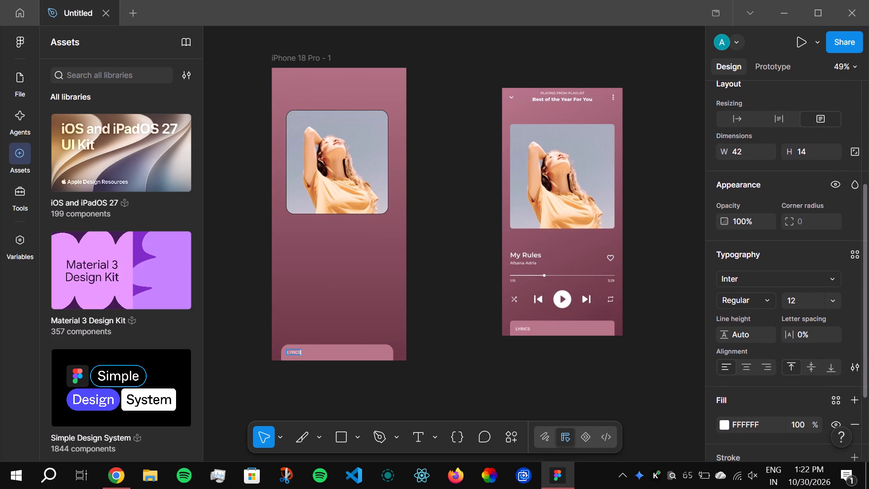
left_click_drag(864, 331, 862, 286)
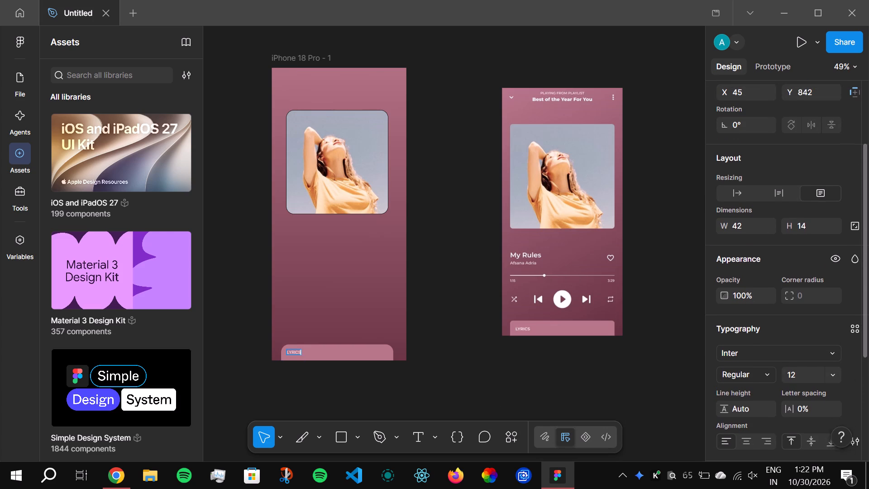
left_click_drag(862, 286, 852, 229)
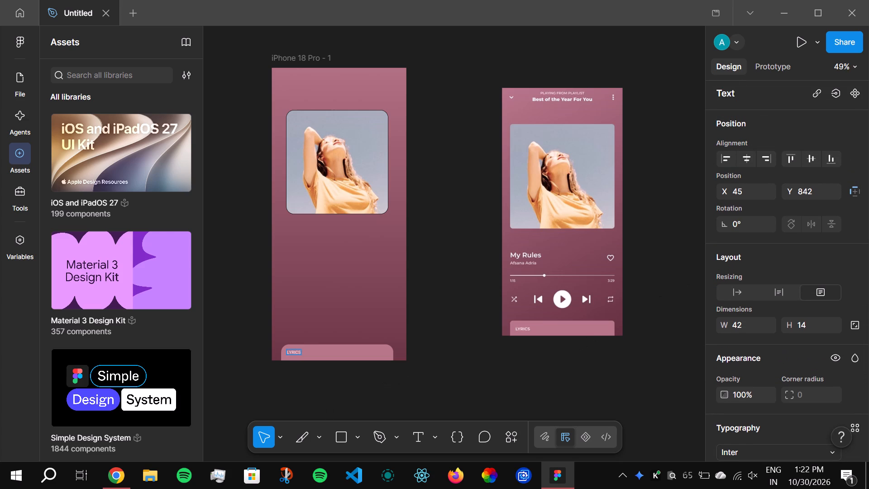
Add a text reading PLAYING FROM PLAYLIST near the top edge of the iPhone 18 Pro frame.
left_click(410, 433)
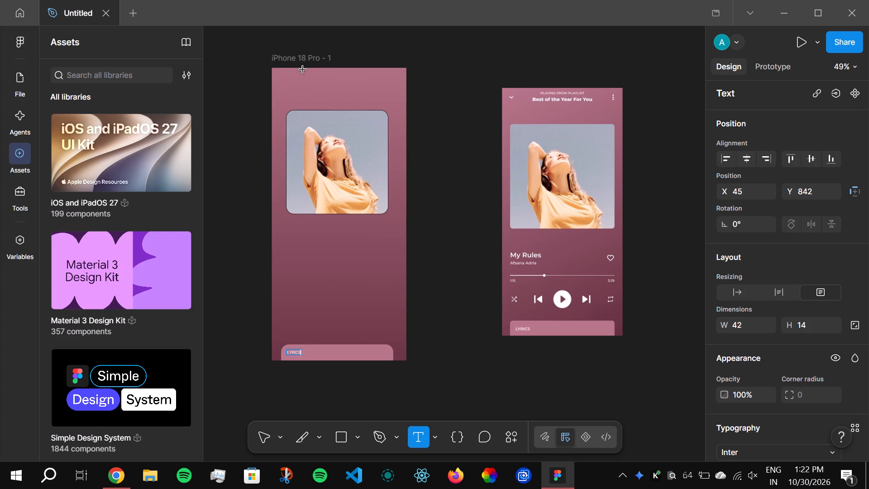
left_click(301, 72)
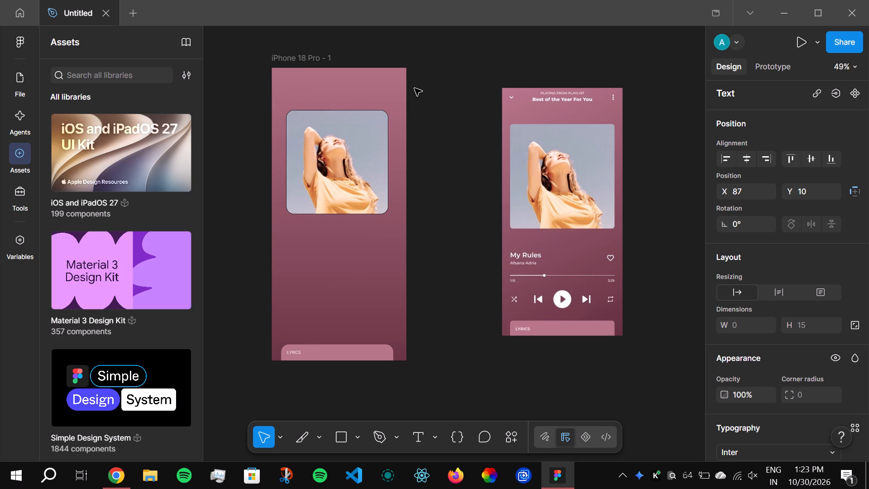
type("PLA")
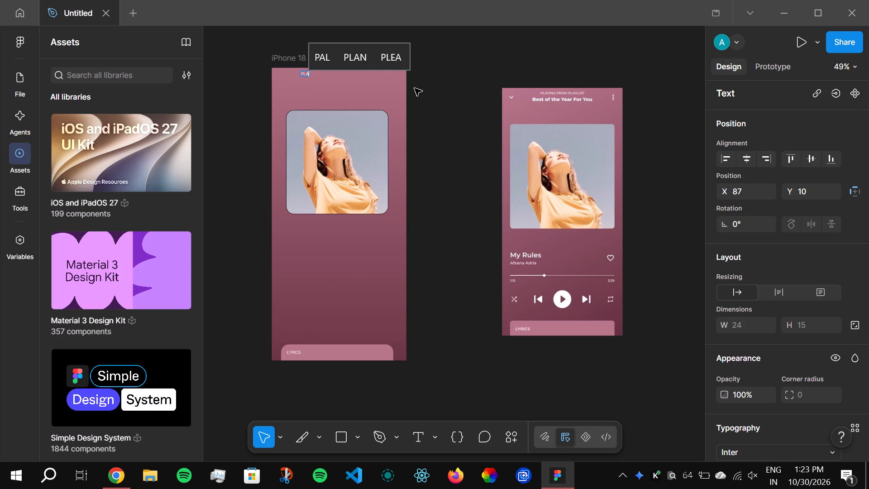
type("YING")
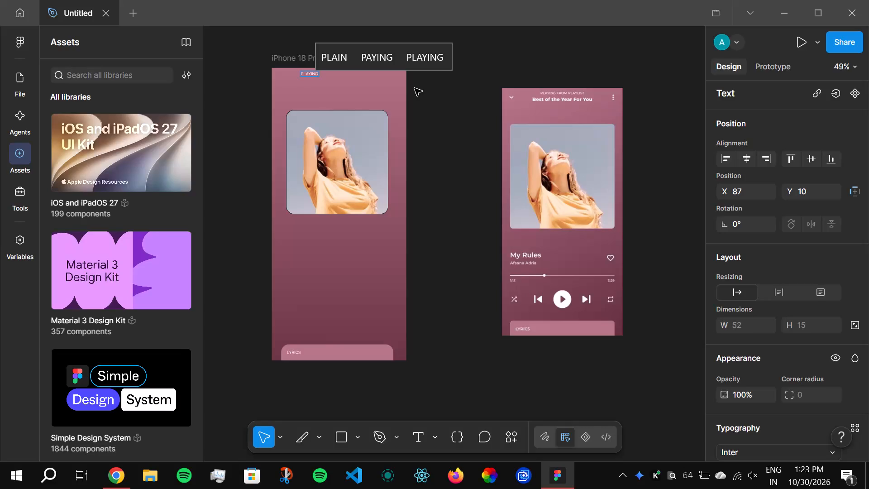
key("space")
type("FROM")
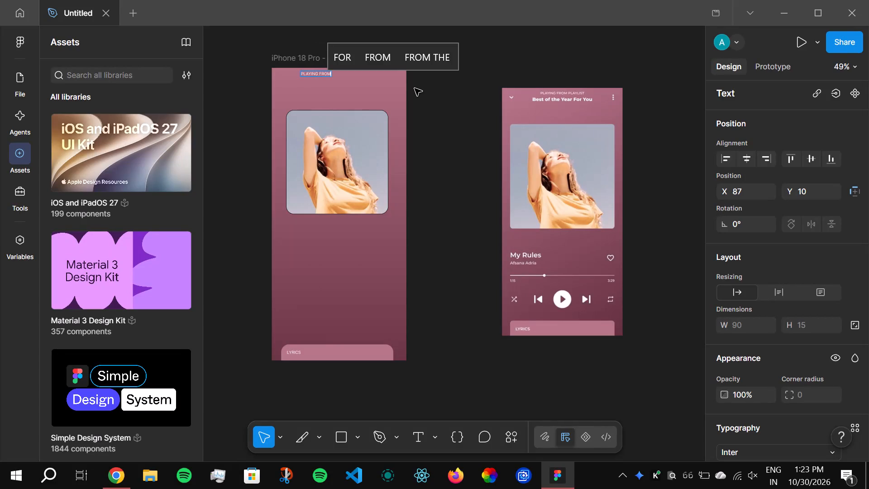
key("space")
type("PLA")
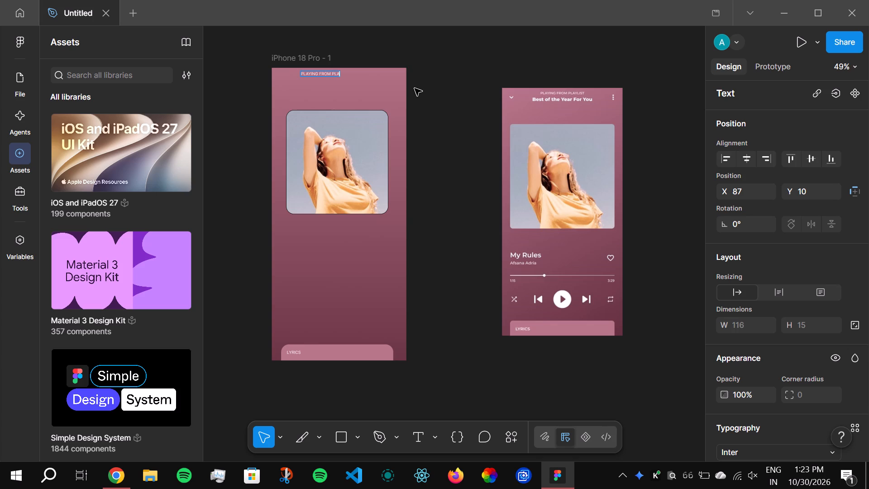
type("YLIST")
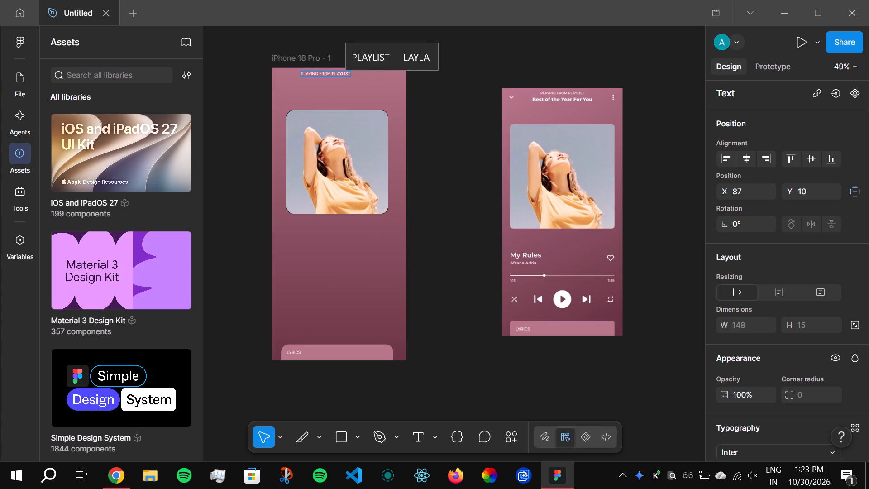
left_click(410, 81)
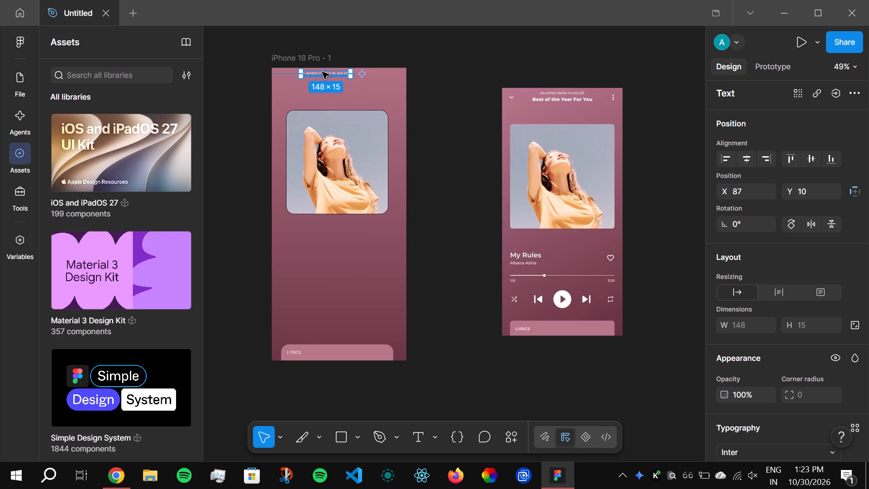
Centre the PLAYING FROM PLAYLIST text horizontally in the phone frame, at about X 127, Y 16.
left_click_drag(322, 72, 336, 74)
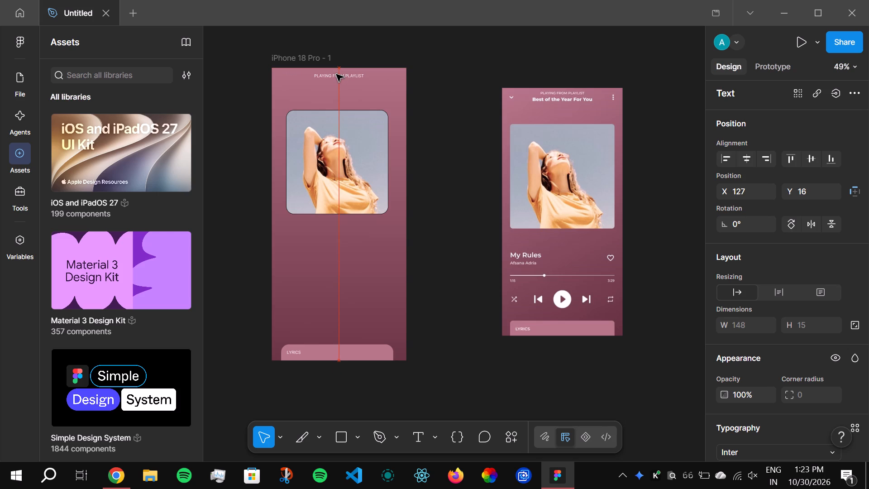
left_click_drag(336, 74, 334, 74)
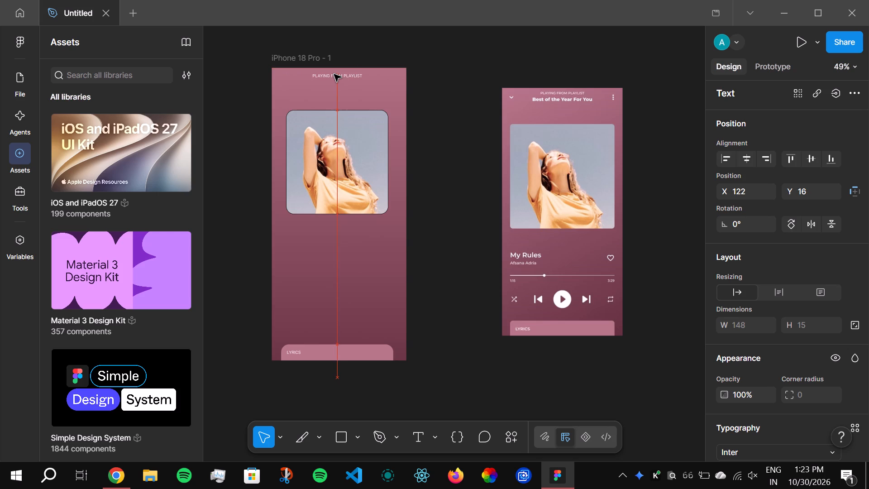
left_click_drag(334, 74, 336, 74)
left_click(462, 107)
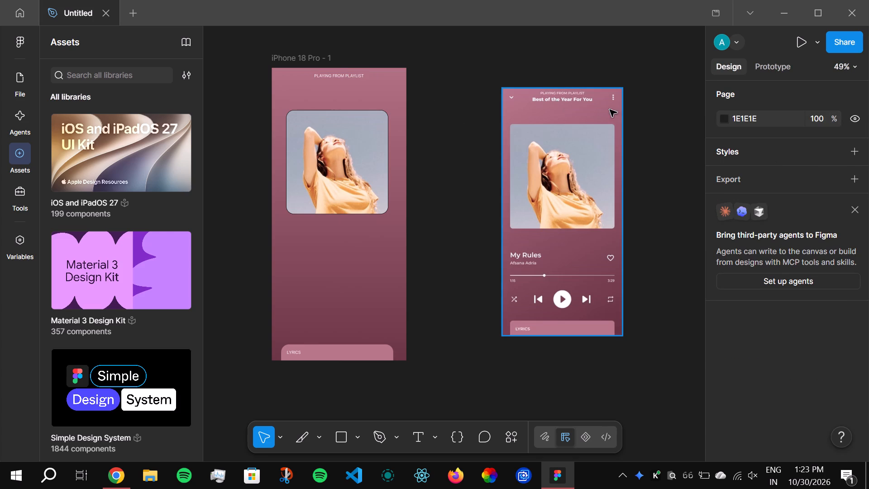
Add a text reading Best of the Year For You below PLAYING FROM PLAYLIST, at about X 101, Y 39.
left_click(426, 441)
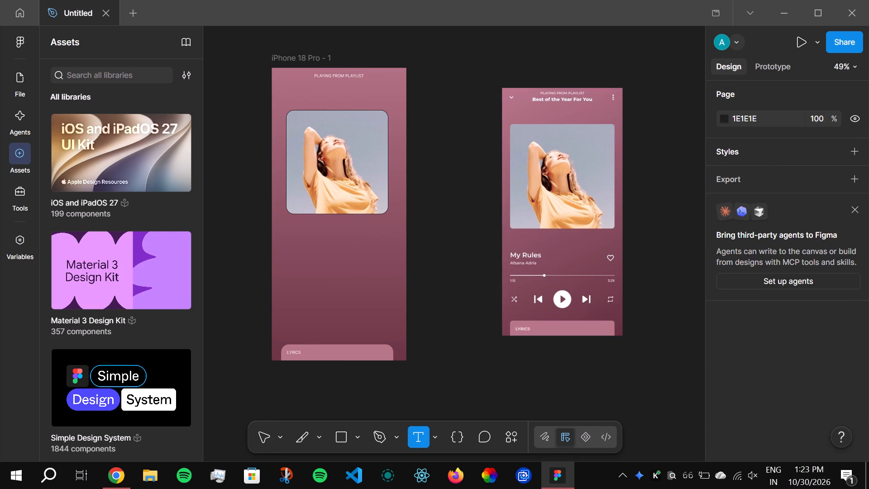
left_click(306, 81)
type("bes")
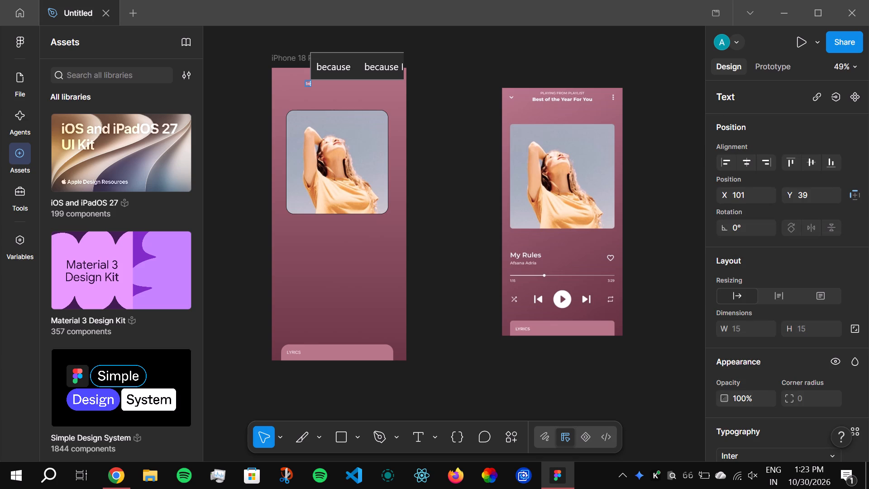
key("BackSpace")
key("BackSpace")
key("BackSpace")
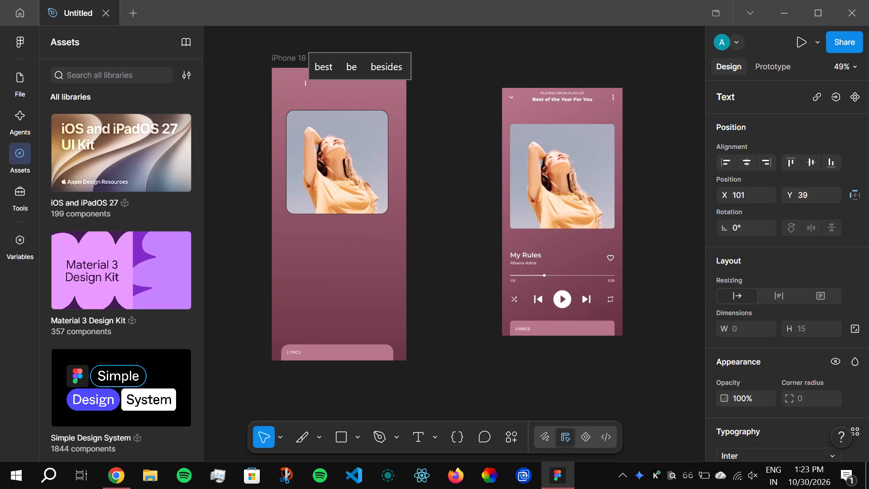
type("BEA")
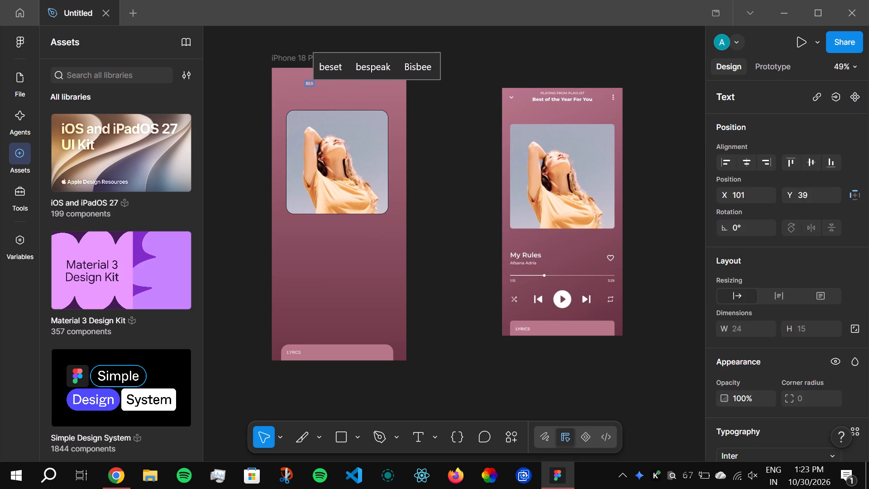
key("BackSpace")
type("ST")
key("space")
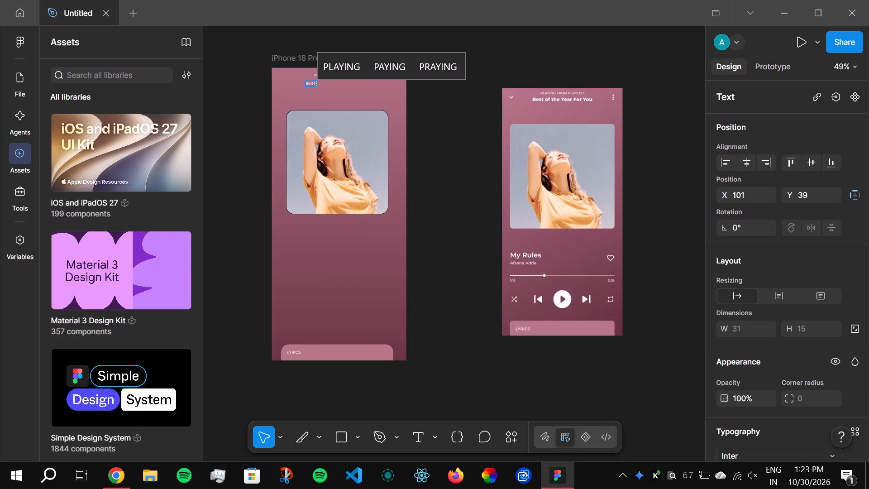
type("OF THE")
key("space")
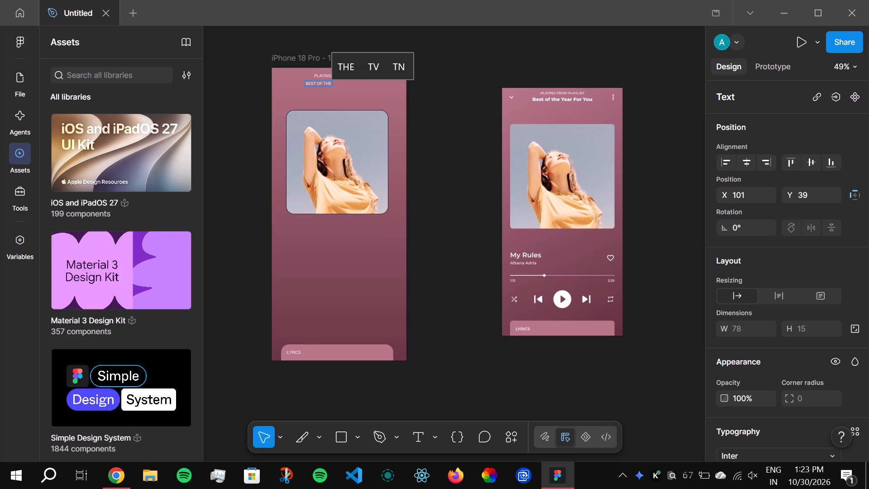
key("BackSpace")
key("BackSpace")
key("BackSpace")
key("BackSpace")
key("BackSpace")
key("BackSpace")
key("BackSpace")
key("BackSpace")
key("BackSpace")
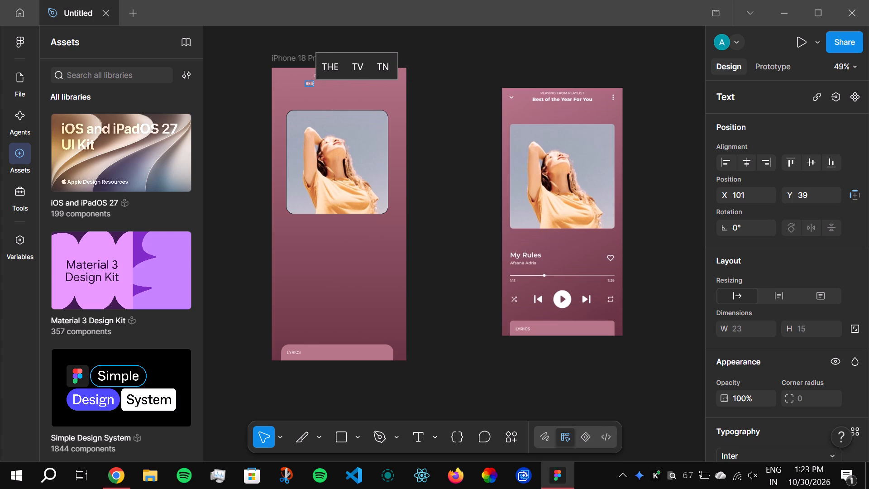
key("BackSpace")
key("BackSpace")
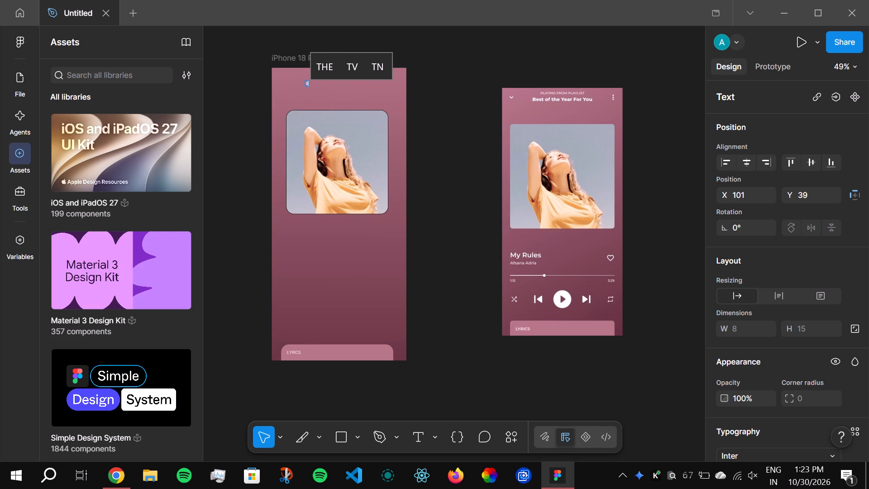
type("est of the")
key("space")
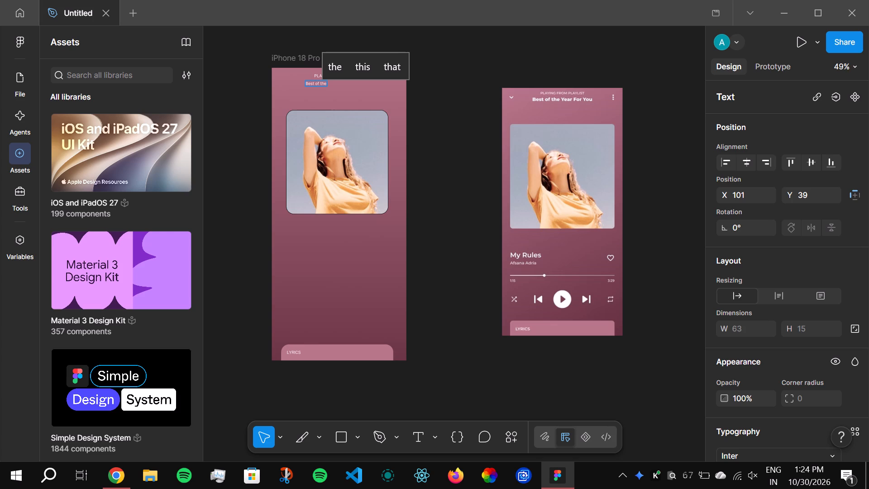
type("Yeas")
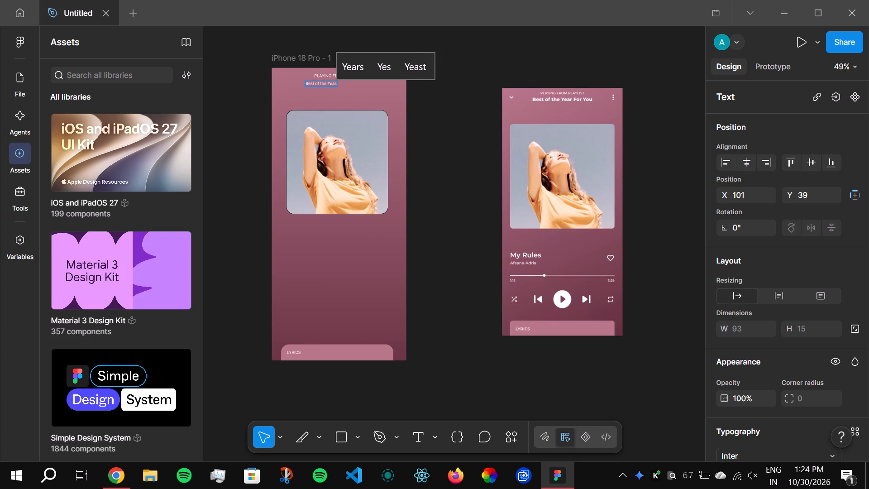
key("BackSpace")
key("r")
key("space")
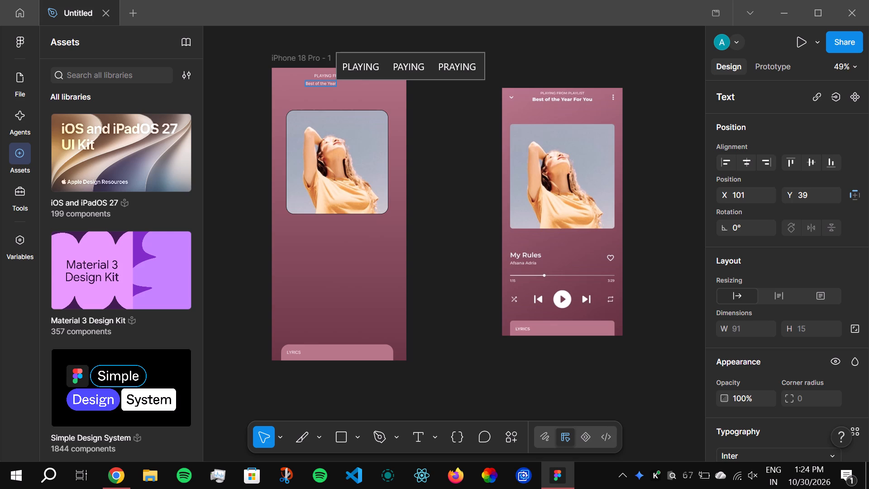
type("For")
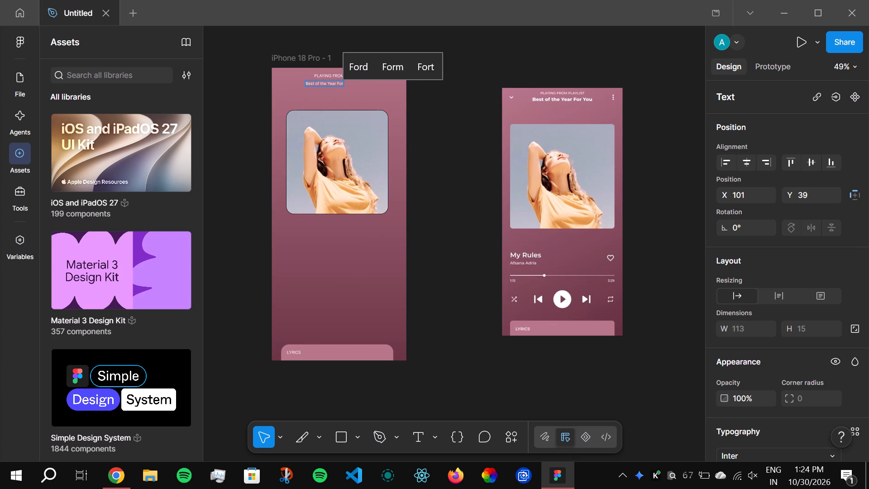
key("space")
type("You")
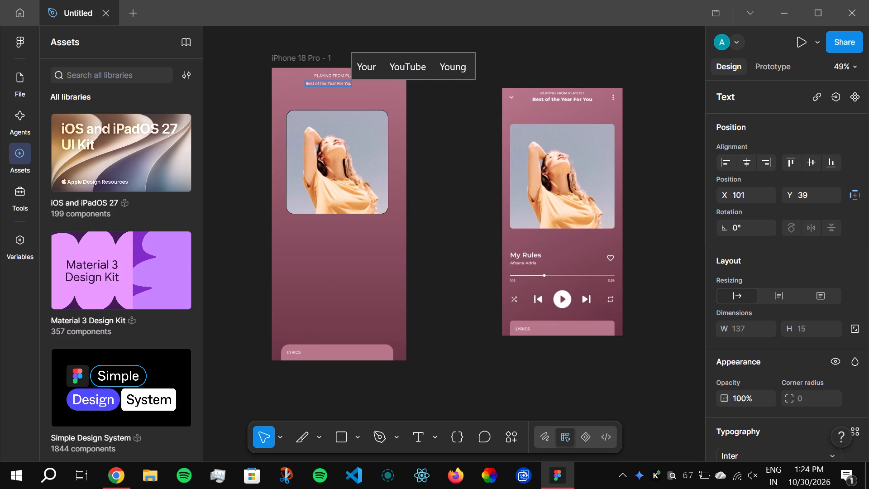
left_click_drag(334, 86, 341, 91)
left_click(417, 105)
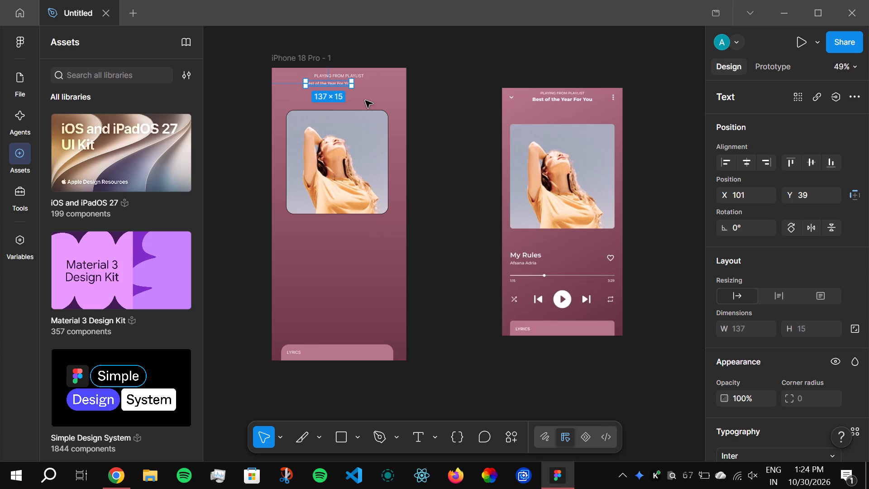
Move the Best of the Year For You text directly under PLAYING FROM PLAYLIST, centred in the phone frame at about X 127, Y 31.
left_click_drag(329, 84, 341, 88)
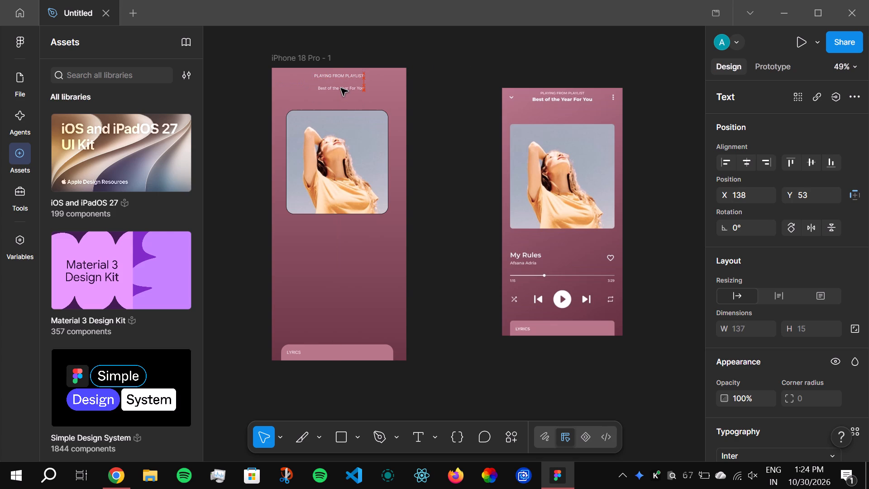
left_click_drag(341, 88, 339, 84)
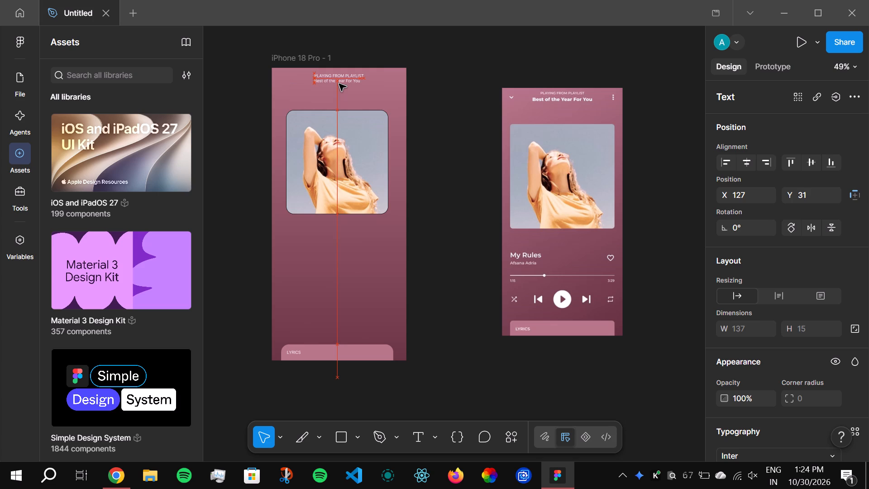
left_click_drag(339, 84, 339, 86)
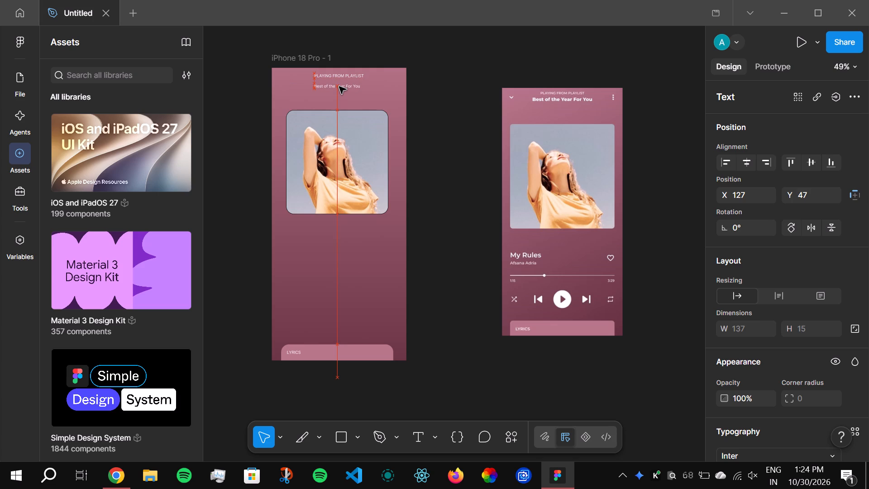
left_click_drag(339, 86, 339, 84)
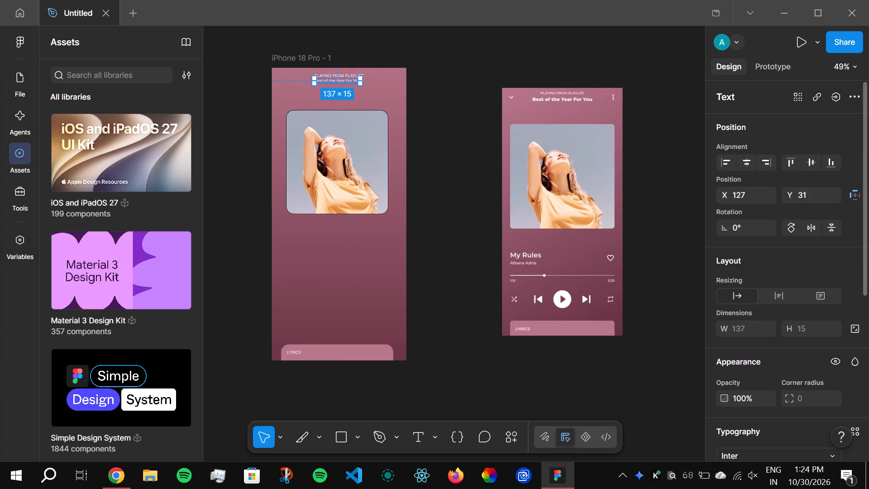
Set the Best of the Year For You text's horizontal text alignment to centre.
left_click_drag(864, 177, 866, 207)
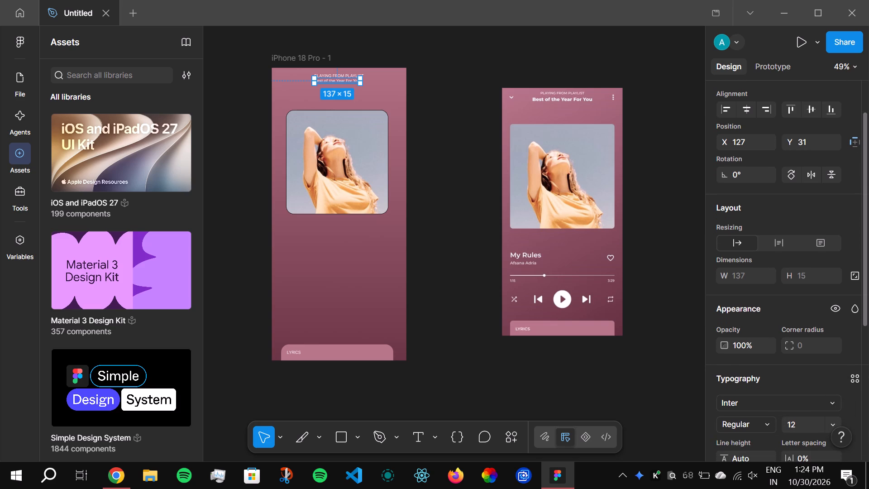
left_click_drag(866, 207, 866, 236)
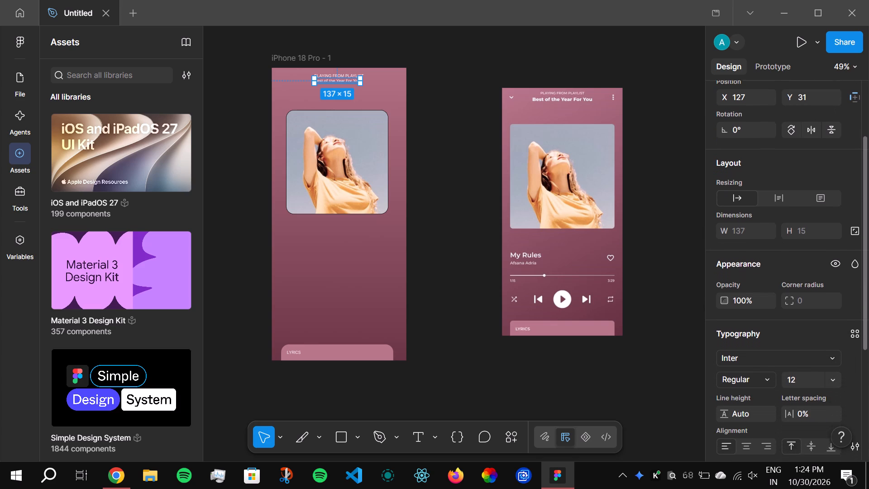
left_click_drag(866, 236, 866, 293)
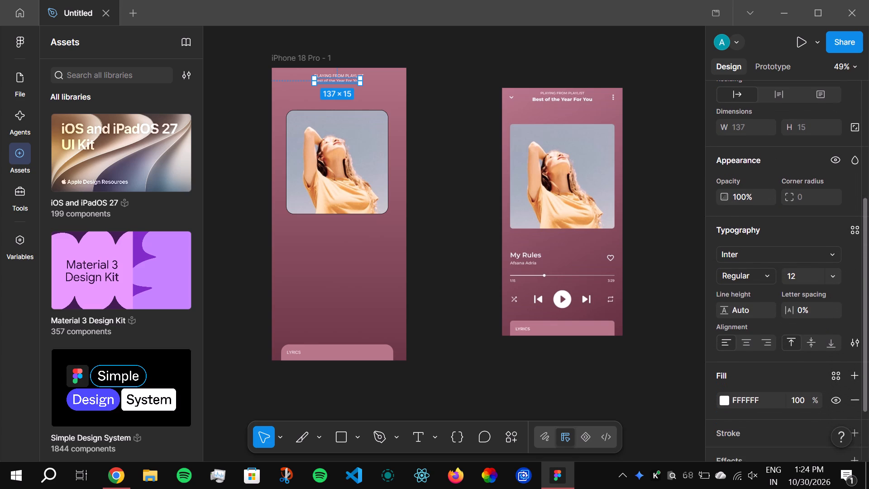
left_click_drag(866, 293, 866, 333)
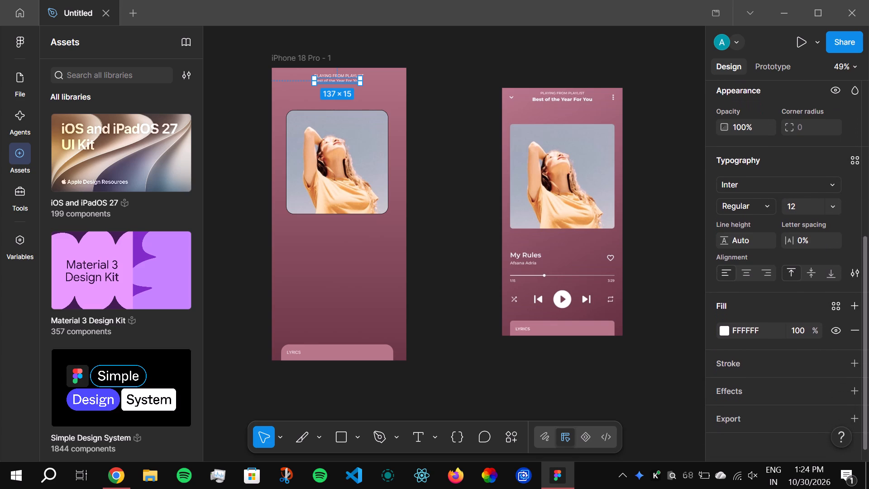
left_click_drag(866, 333, 859, 336)
left_click(745, 269)
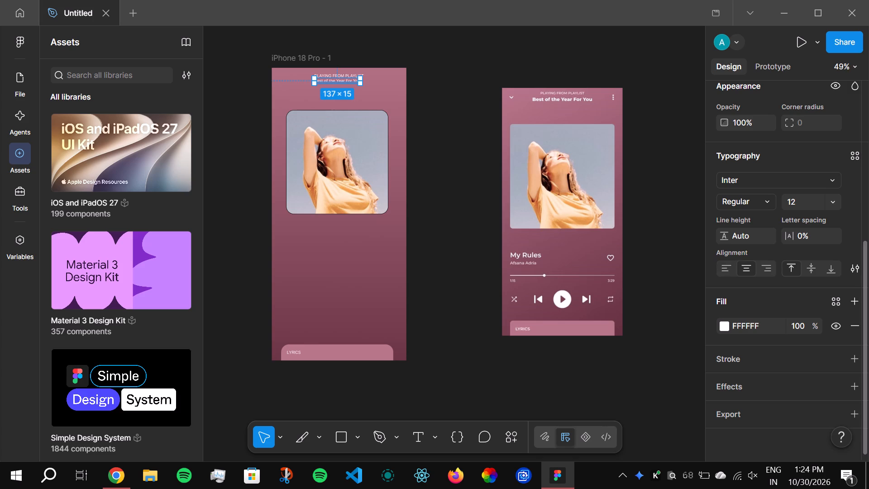
left_click_drag(864, 269, 864, 288)
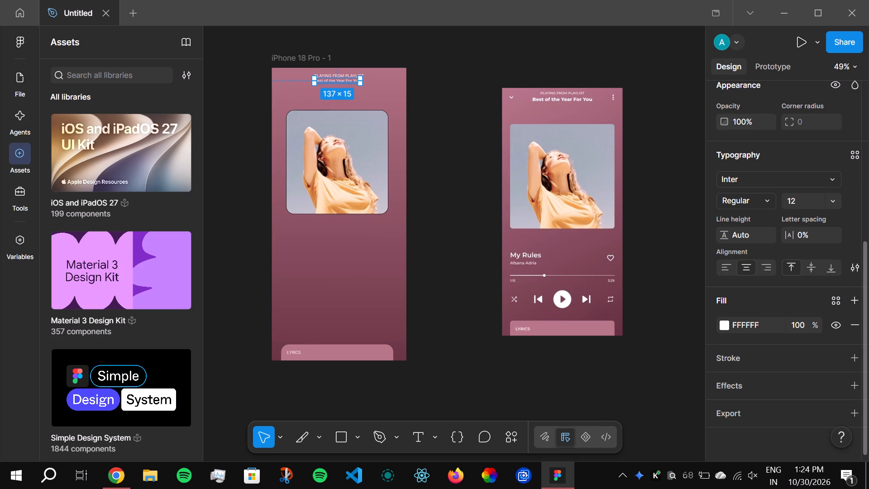
left_click_drag(864, 269, 840, 67)
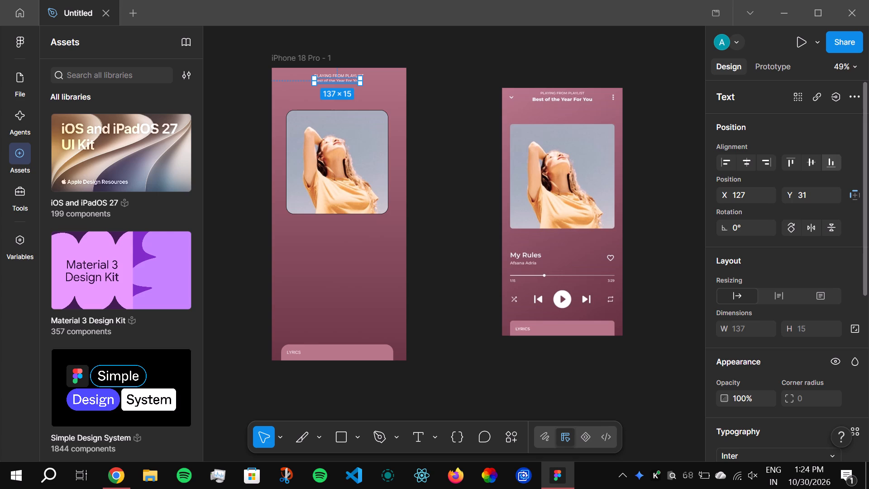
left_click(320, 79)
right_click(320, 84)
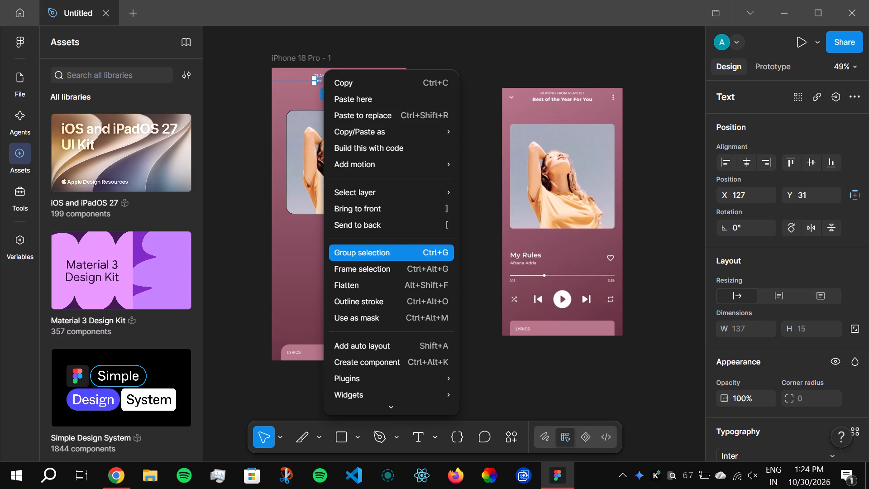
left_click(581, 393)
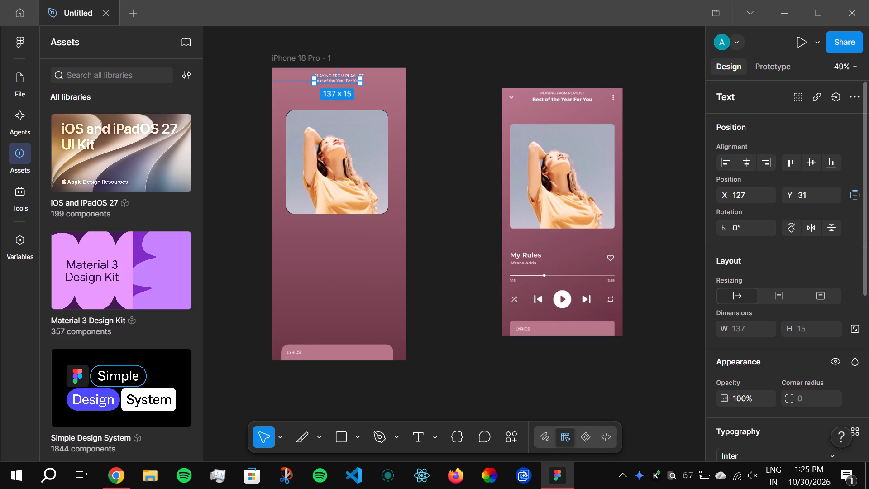
Enlarge the Best of the Year For You text box to about 187 × 73 and centre it in the frame at about X 102, Y 28.
left_click(360, 84)
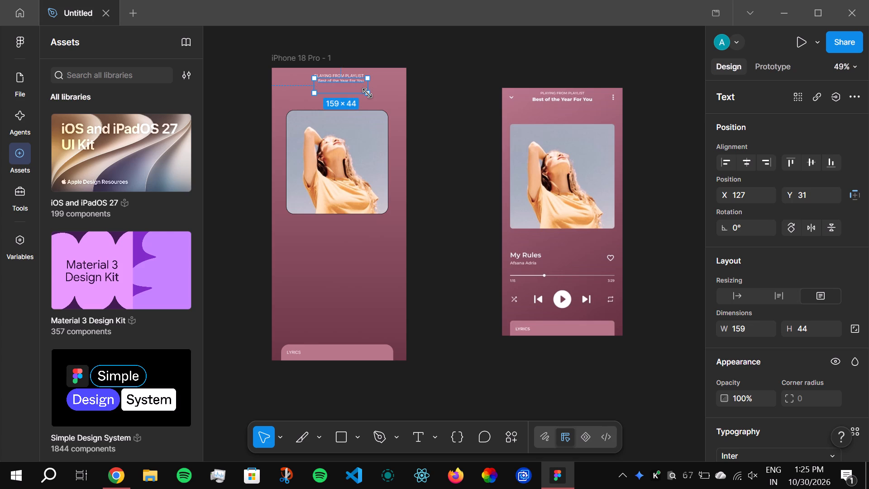
left_click(429, 115)
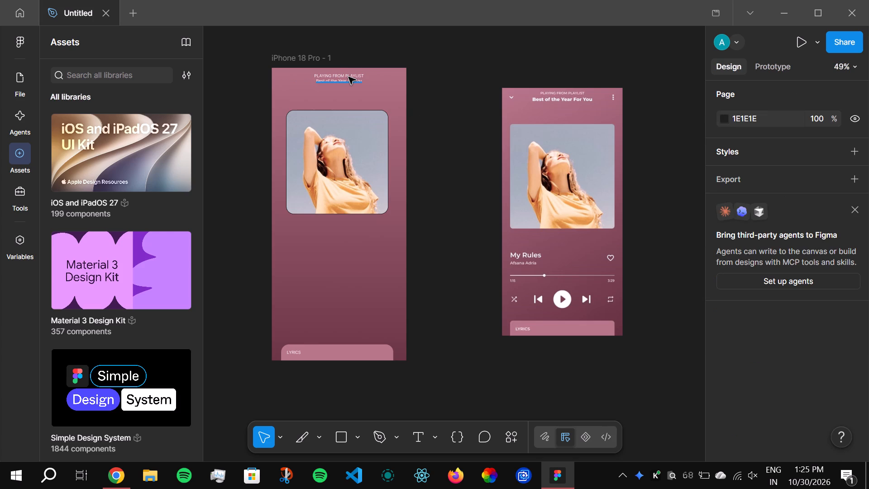
left_click(349, 84)
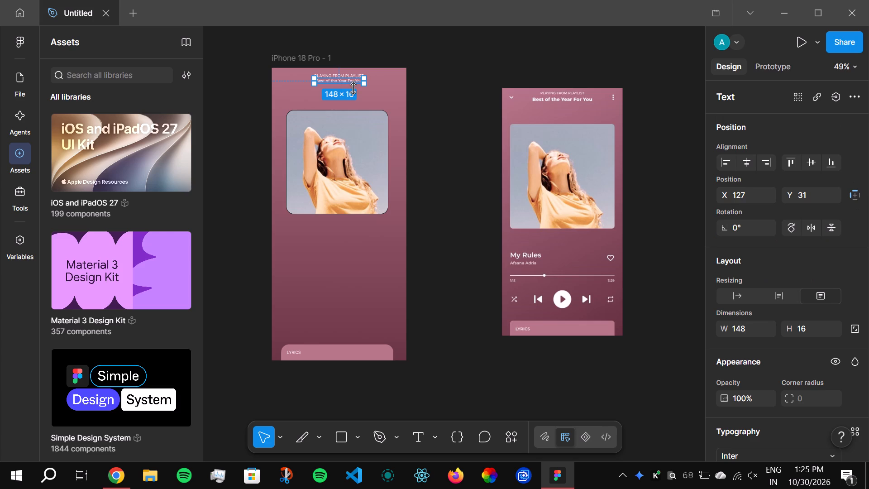
left_click_drag(365, 86, 369, 91)
left_click_drag(369, 91, 377, 103)
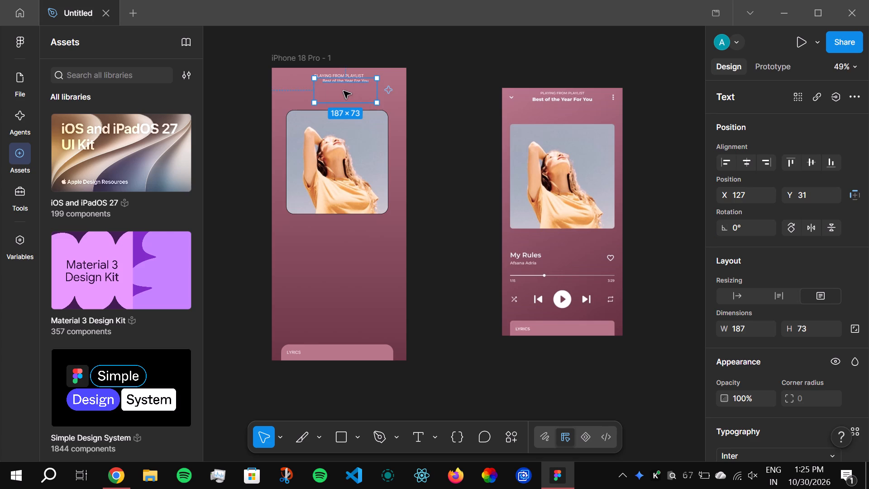
left_click_drag(341, 91, 331, 93)
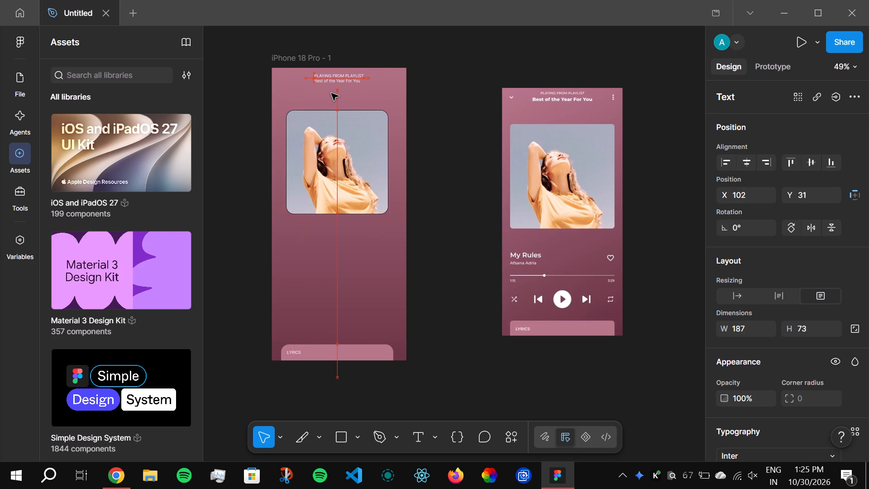
left_click_drag(331, 93, 331, 89)
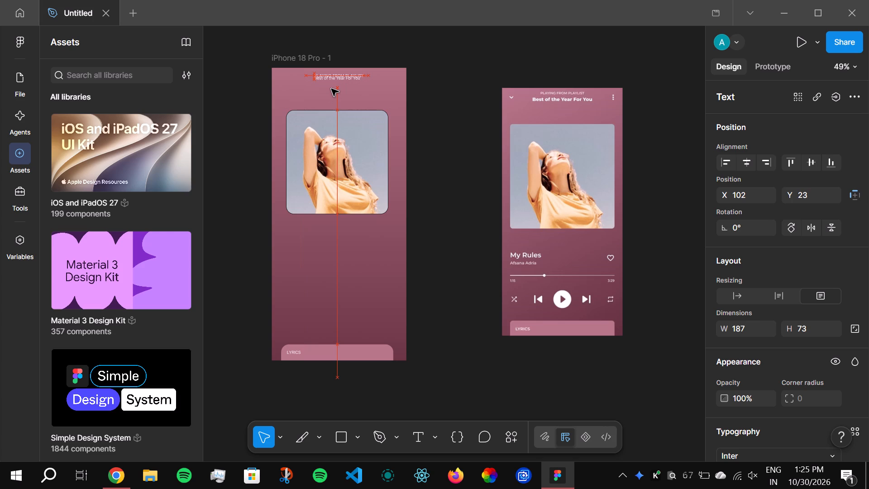
left_click_drag(331, 89, 331, 91)
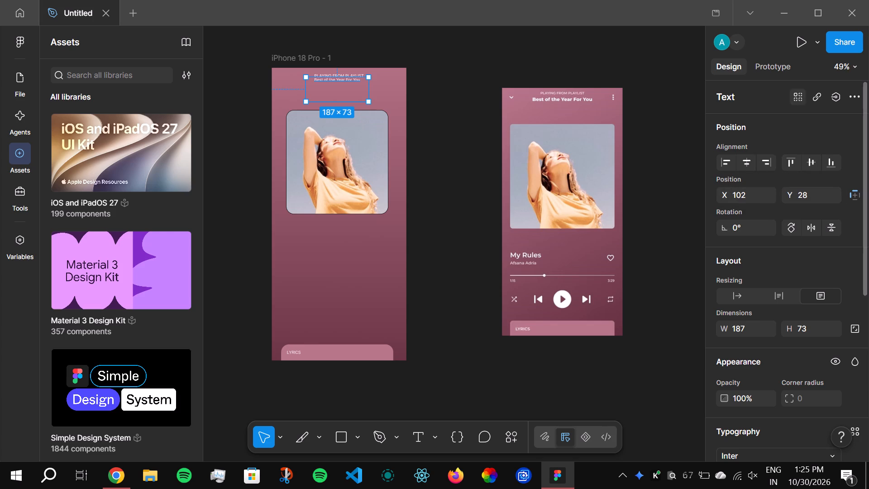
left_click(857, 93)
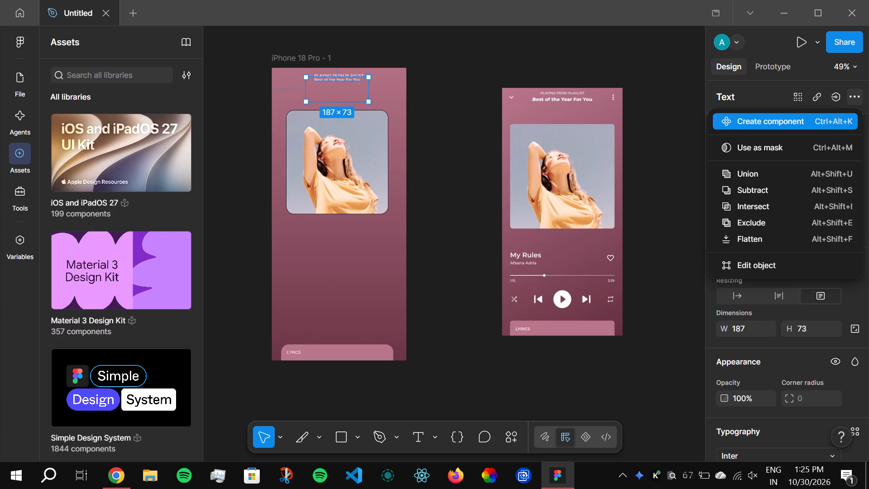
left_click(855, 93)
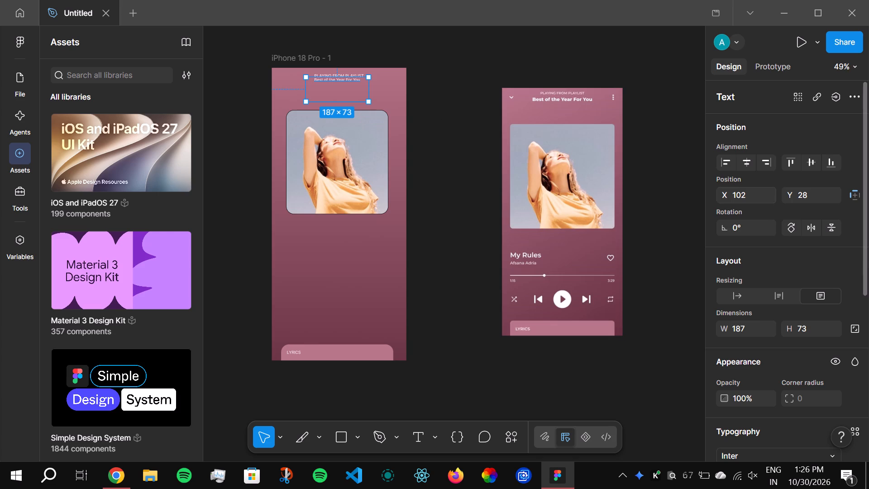
Set the Best of the Year For You text's font size to 16.
left_click_drag(866, 172, 862, 217)
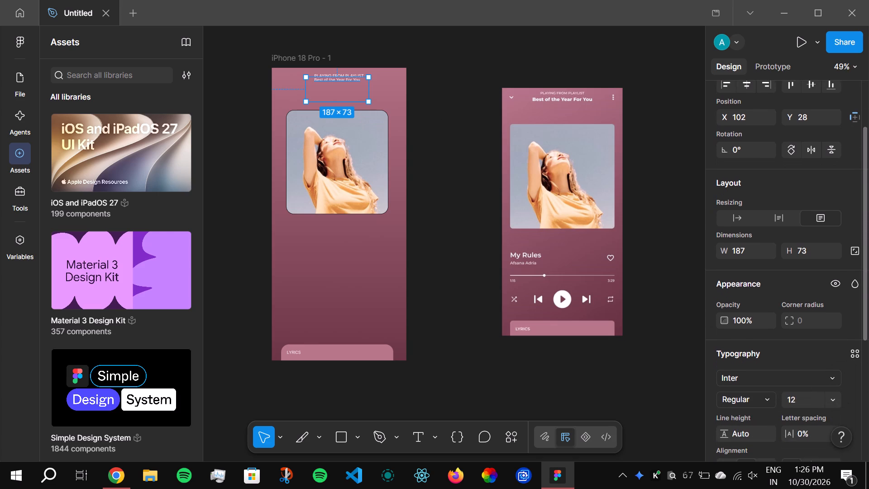
left_click_drag(862, 217, 864, 231)
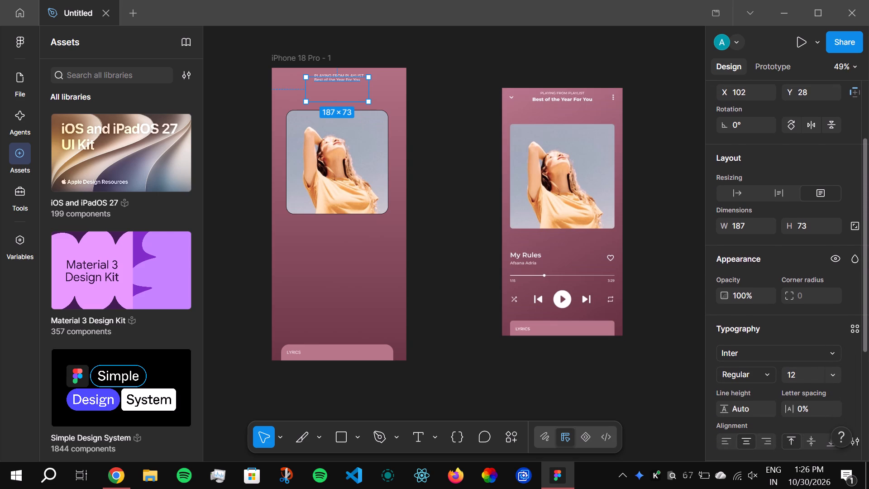
left_click_drag(864, 231, 866, 236)
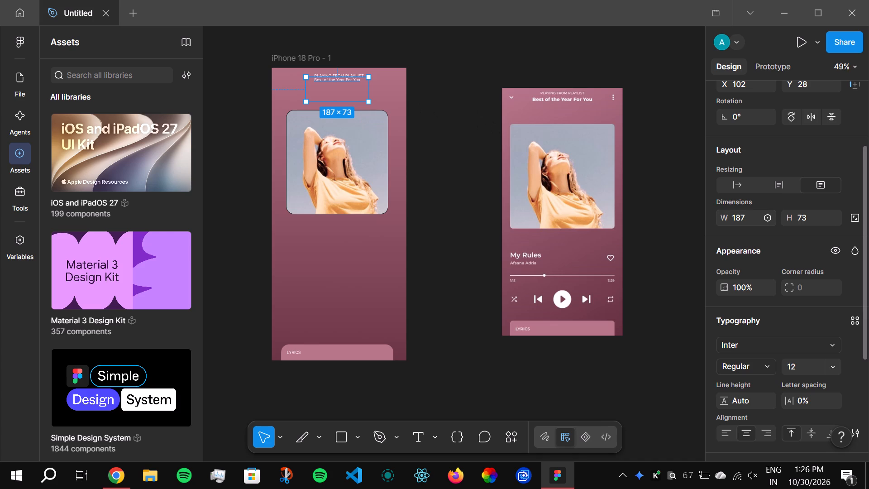
left_click_drag(866, 241, 866, 262)
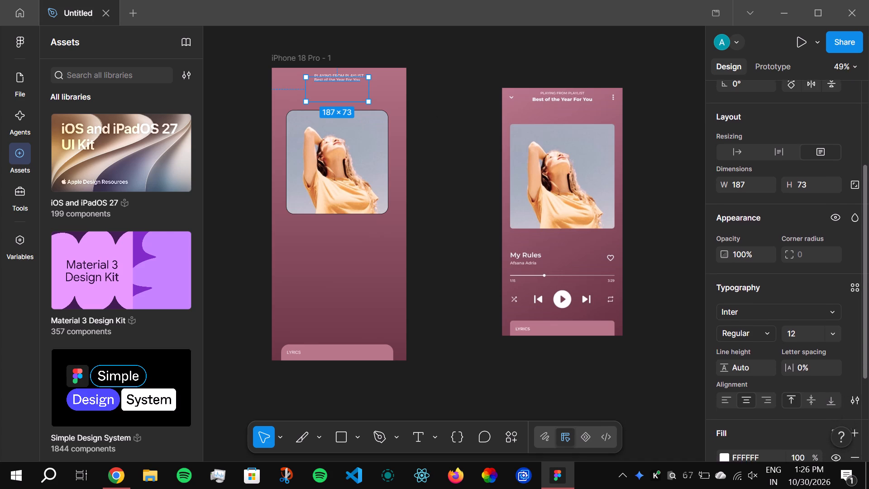
left_click_drag(866, 262, 866, 290)
left_click(838, 281)
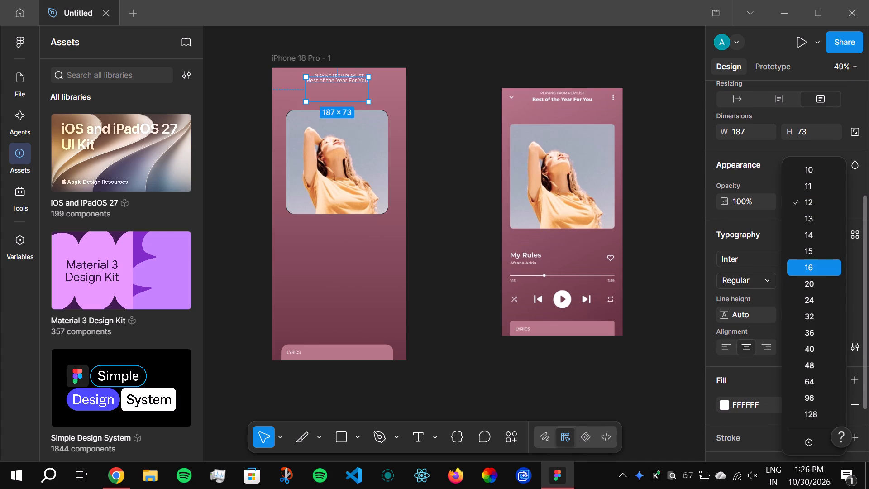
left_click(819, 259)
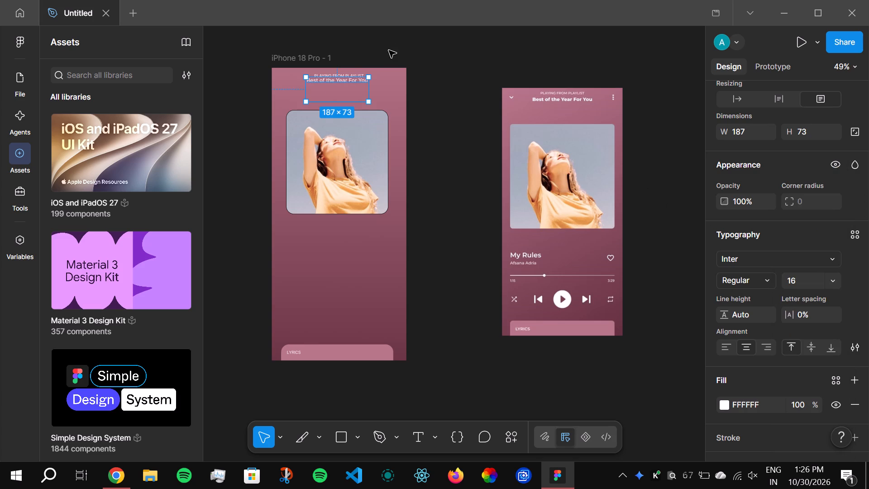
Change the Best of the Year For You text's font to Bakbak One.
left_click_drag(866, 250, 868, 283)
left_click(788, 198)
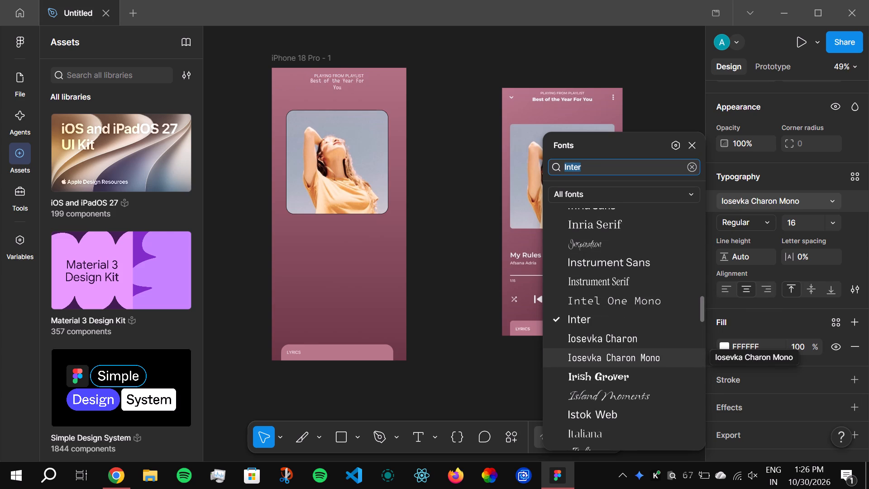
left_click_drag(700, 305, 700, 302)
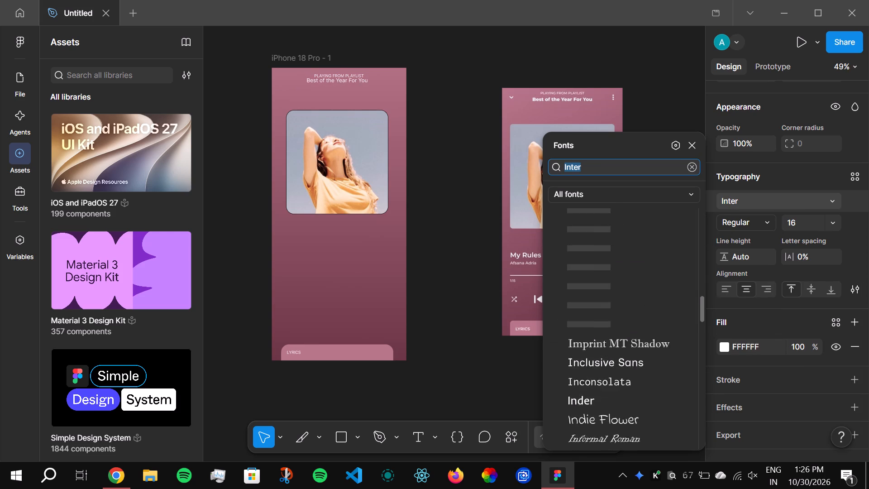
left_click_drag(700, 302, 702, 291)
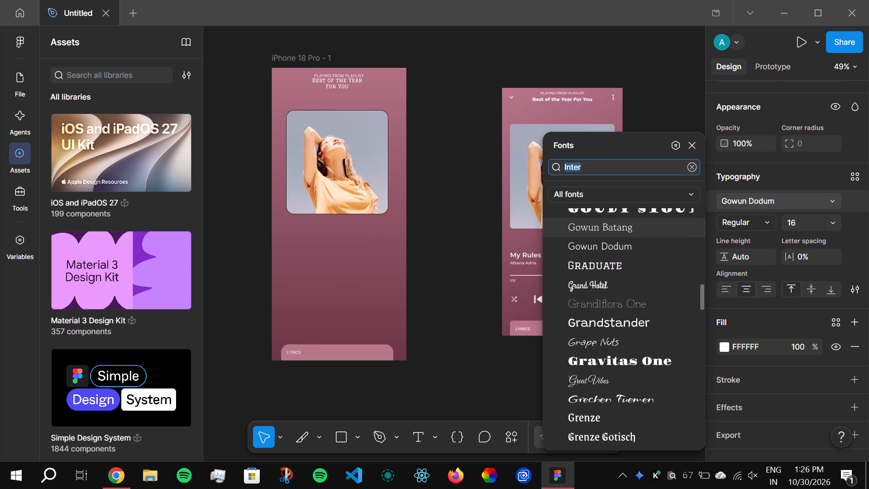
left_click(610, 164)
key("BackSpace")
key("BackSpace")
key("BackSpace")
key("BackSpace")
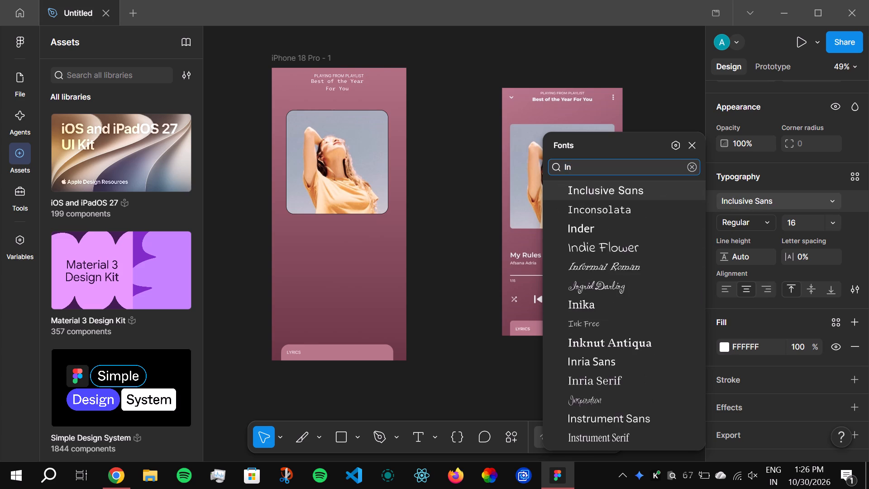
key("BackSpace")
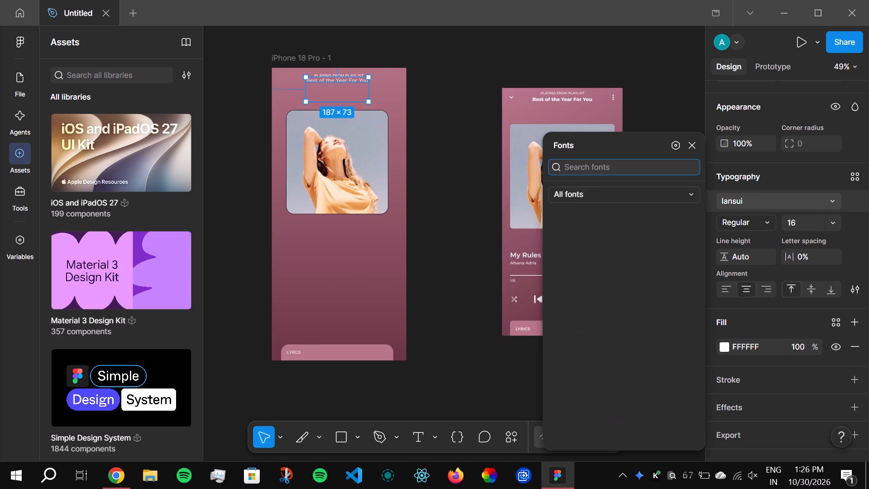
key("shift+b")
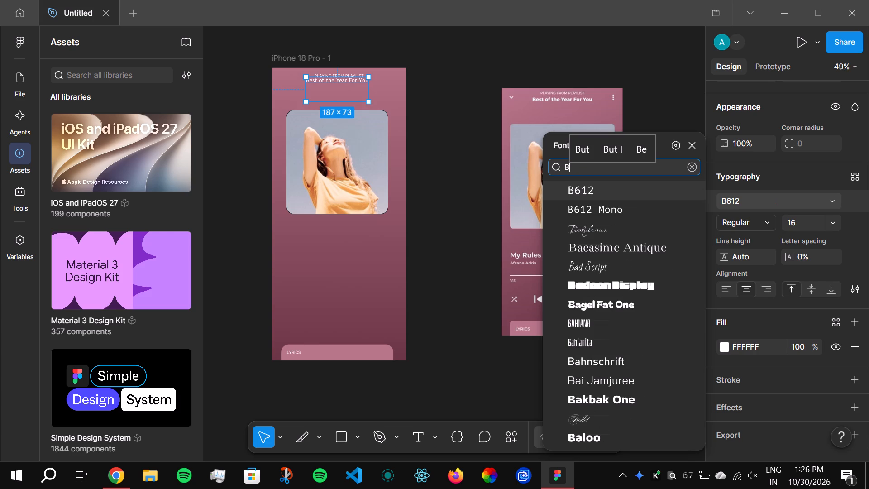
left_click(605, 407)
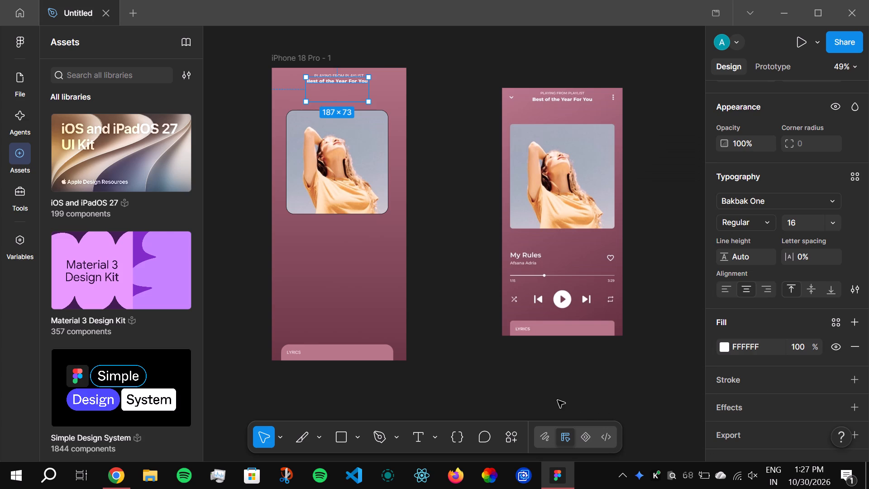
left_click(550, 400)
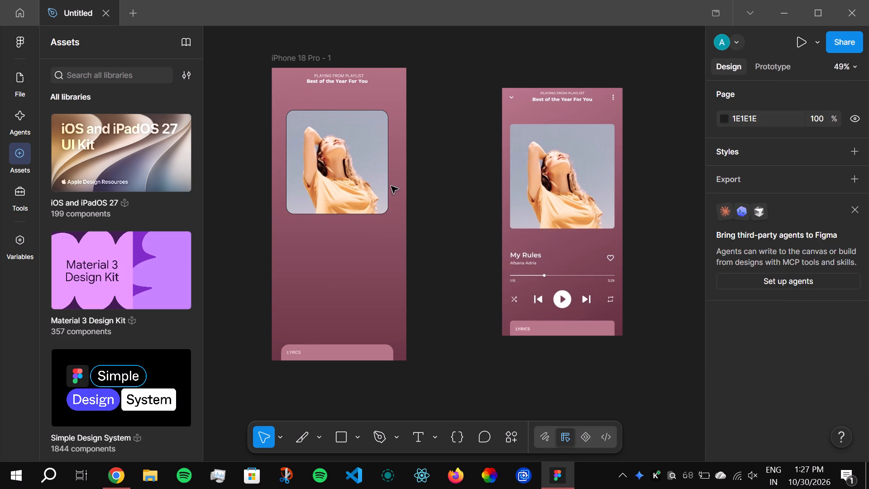
Move the PLAYING FROM PLAYLIST text slightly up in the phone frame, to about X 122, Y 13.
left_click(339, 73)
left_click_drag(339, 73, 339, 74)
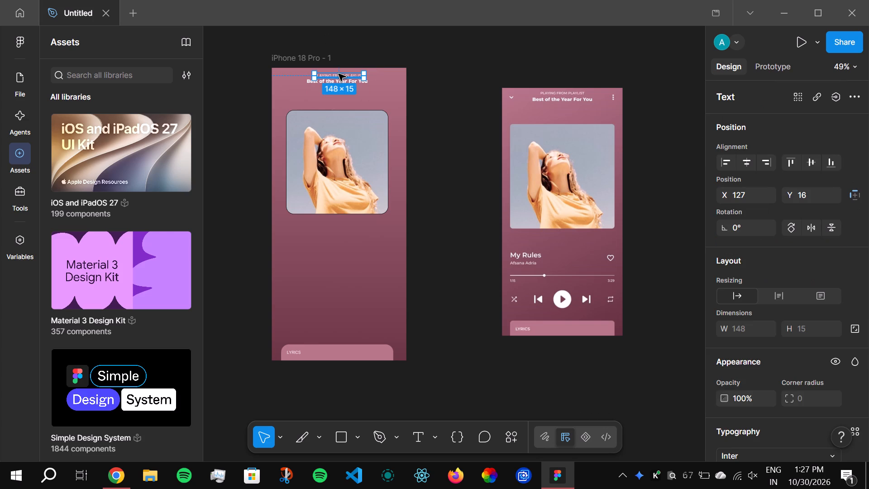
left_click_drag(339, 74, 339, 69)
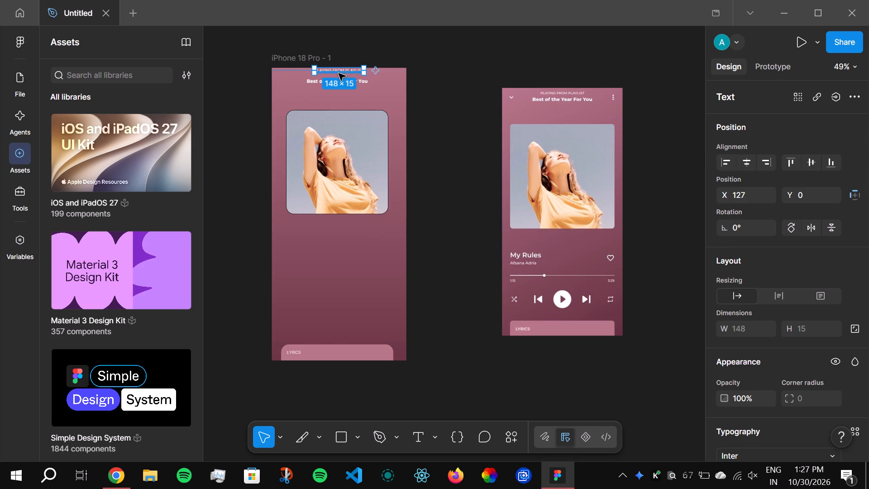
left_click_drag(339, 69, 337, 71)
left_click_drag(337, 71, 337, 73)
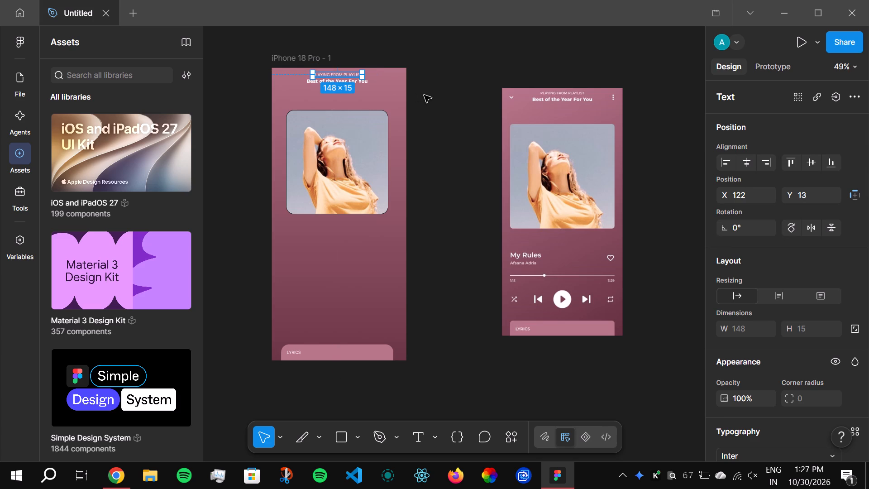
left_click(424, 95)
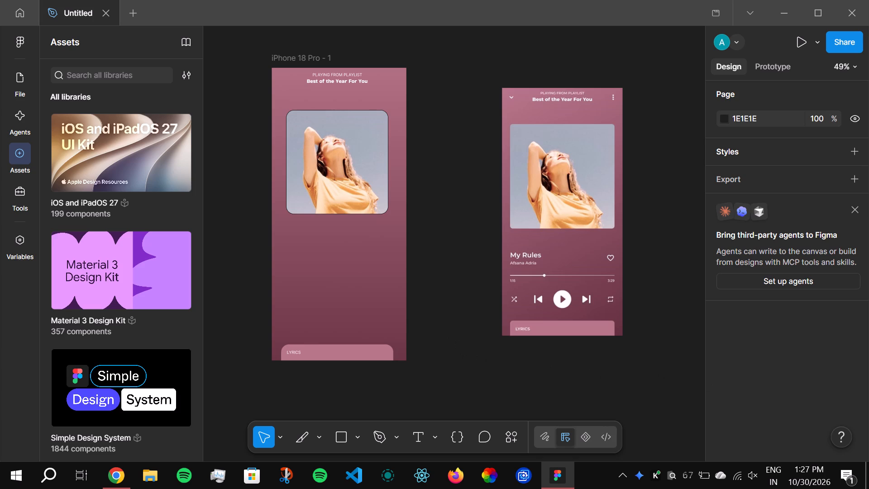
Set the opacity of the artwork image's black stroke to 0% in the phone frame.
left_click(353, 140)
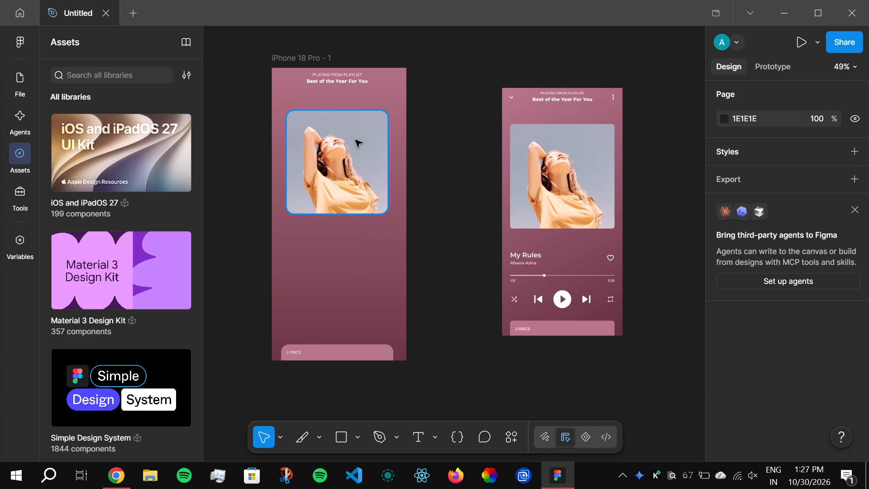
left_click(431, 206)
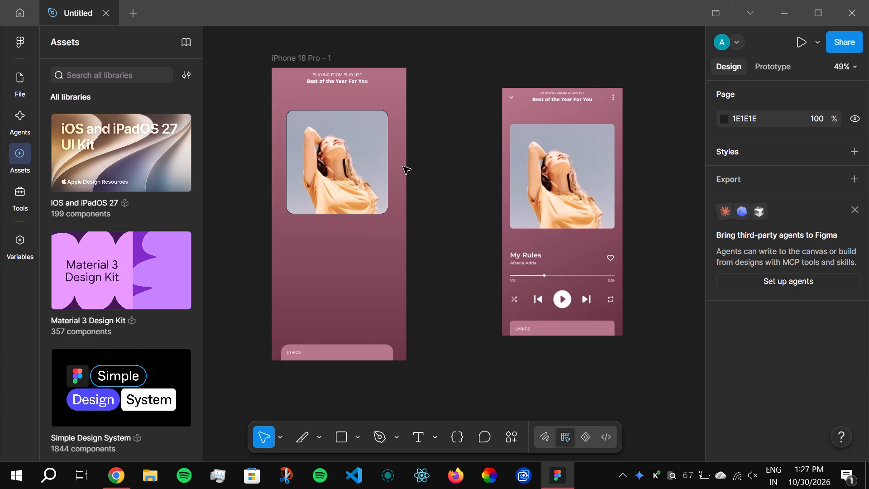
left_click(382, 150)
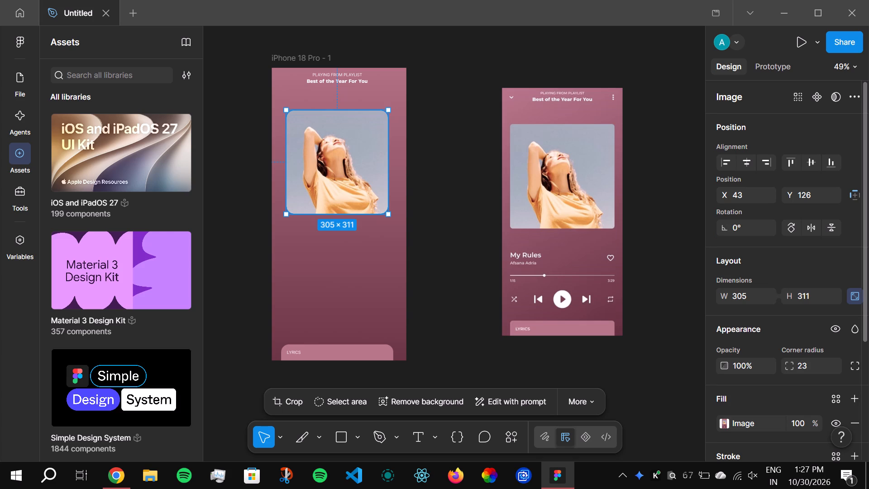
left_click_drag(866, 259, 868, 371)
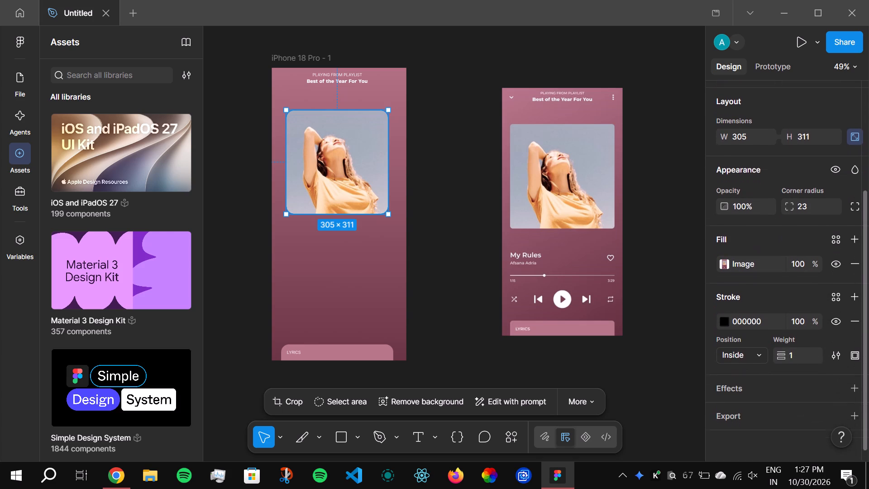
left_click_drag(868, 371, 868, 375)
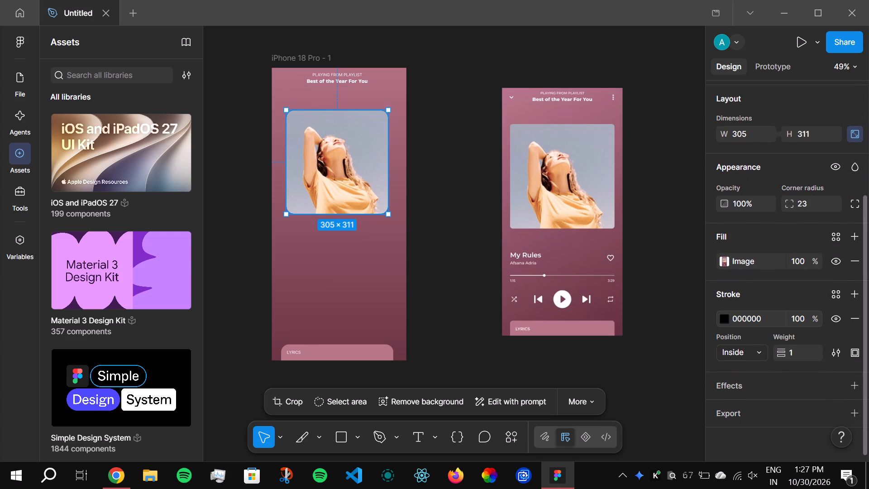
left_click(726, 318)
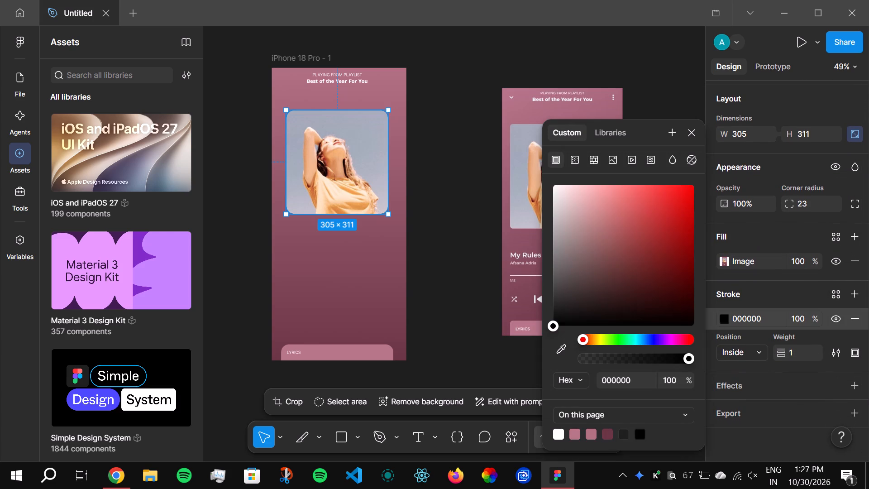
left_click_drag(603, 356, 569, 359)
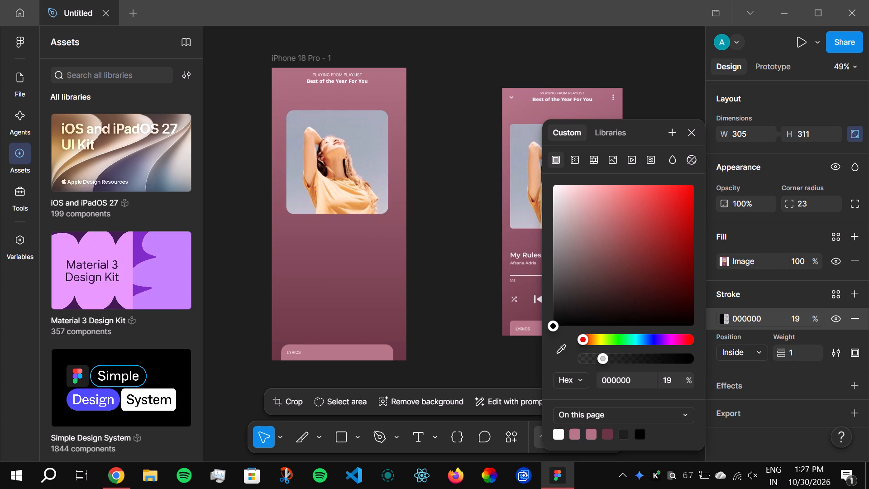
left_click_drag(600, 357, 550, 371)
left_click_drag(602, 357, 553, 355)
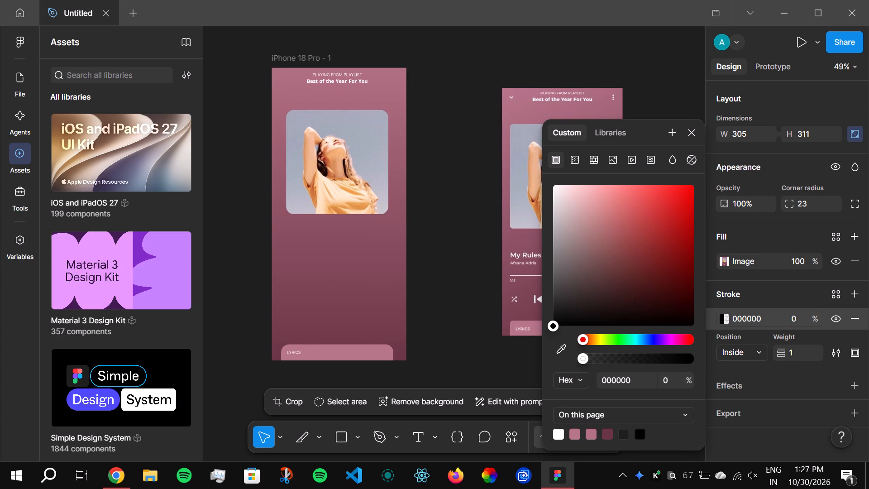
left_click(686, 133)
left_click(669, 93)
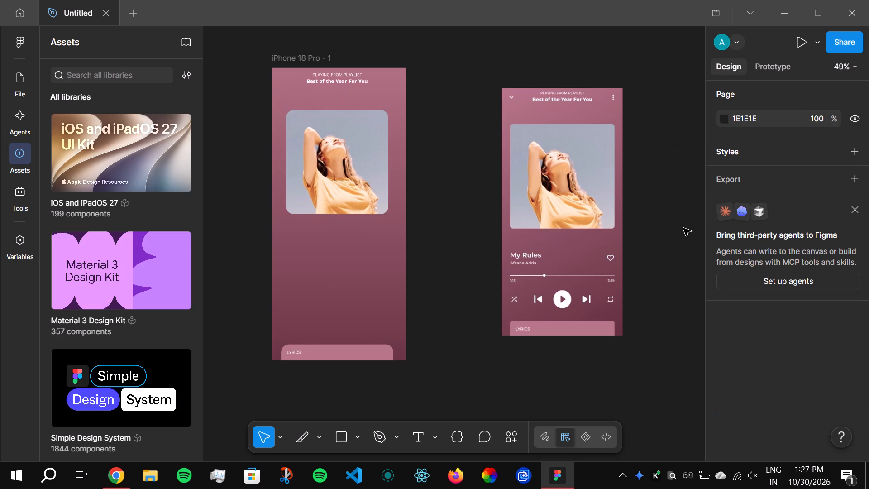
Add the text My Rules below the artwork in the phone frame, at about X 39, Y 530.
left_click(410, 442)
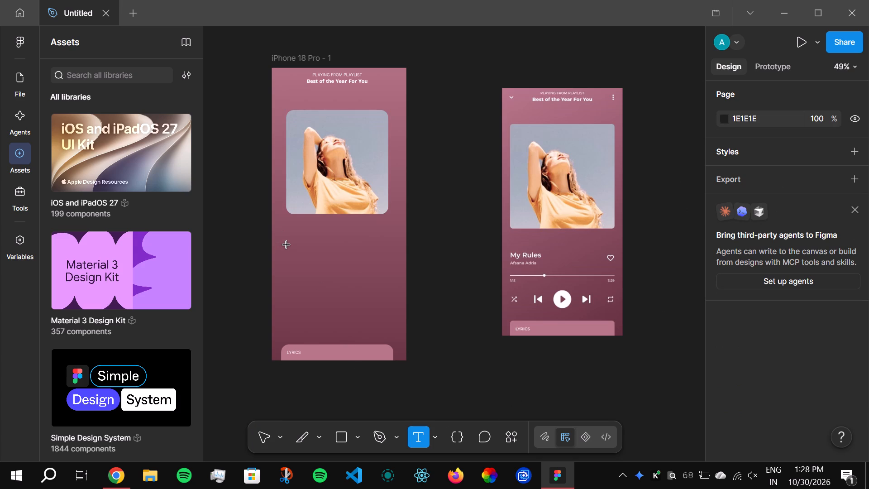
left_click(284, 245)
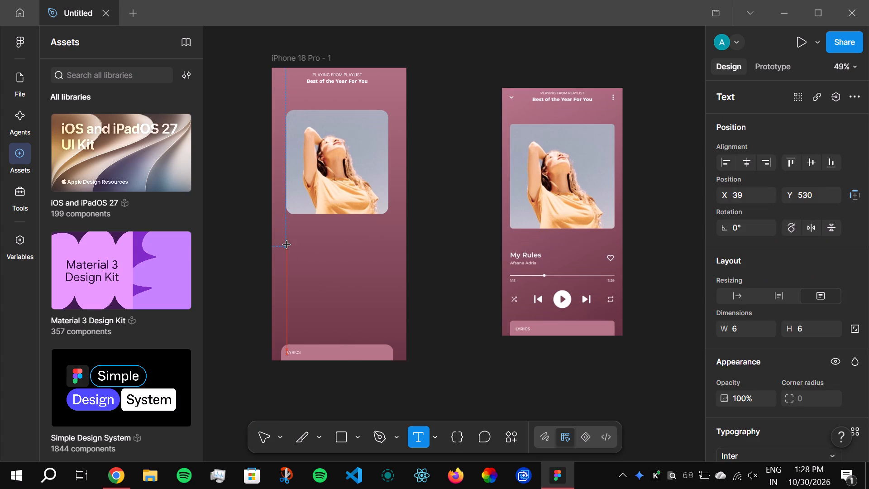
left_click(287, 245)
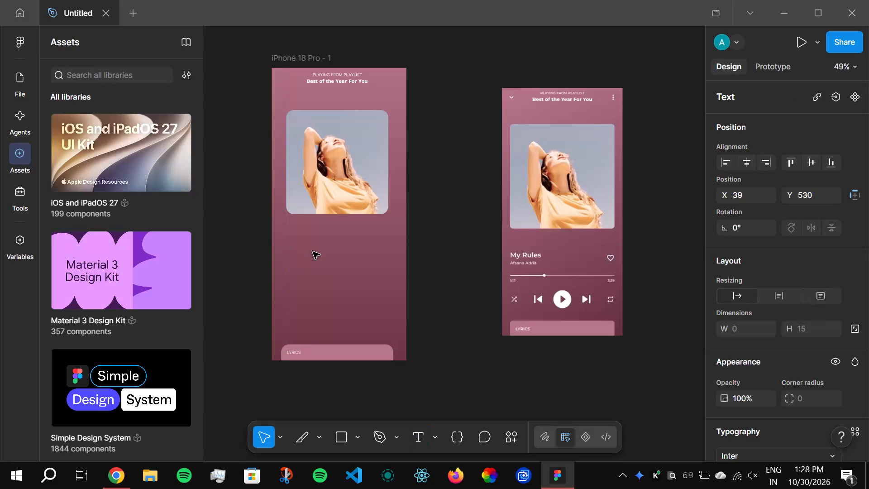
type("My")
key("space")
type("Rules")
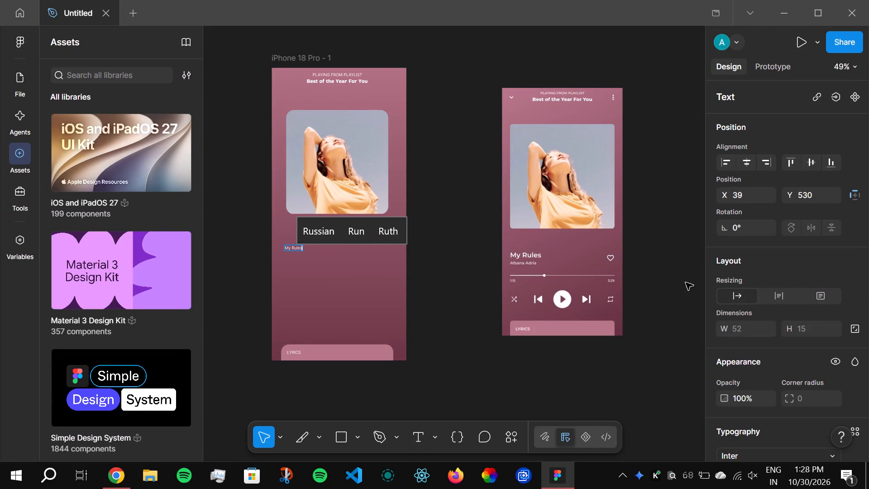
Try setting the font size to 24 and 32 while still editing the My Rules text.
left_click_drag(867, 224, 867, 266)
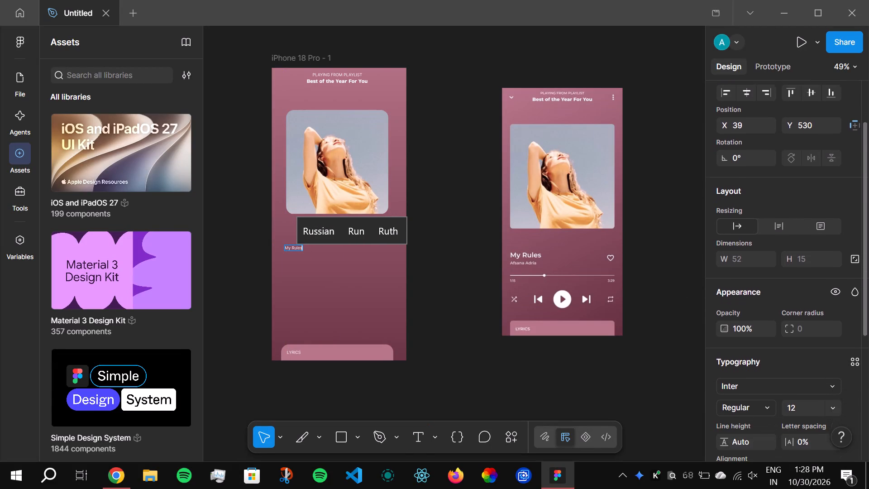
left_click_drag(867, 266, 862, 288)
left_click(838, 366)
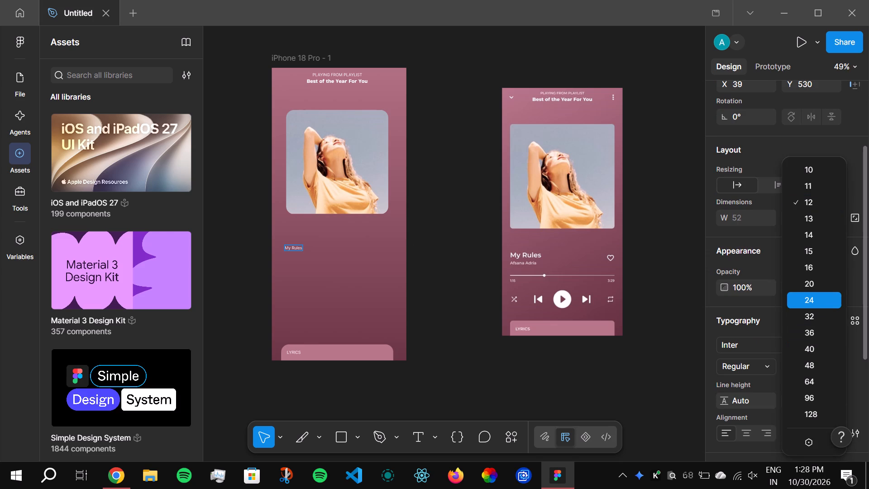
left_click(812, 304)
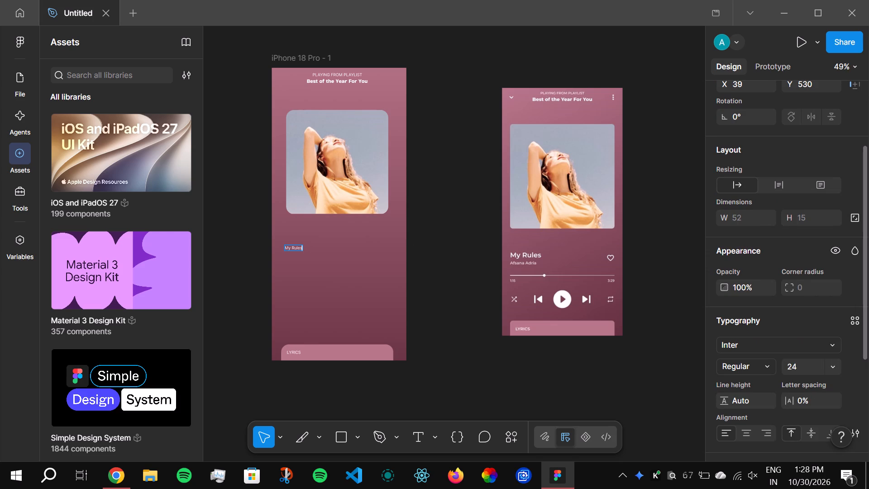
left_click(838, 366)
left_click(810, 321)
Set the font size of the My Rules text below the artwork to 24.
left_click(289, 249)
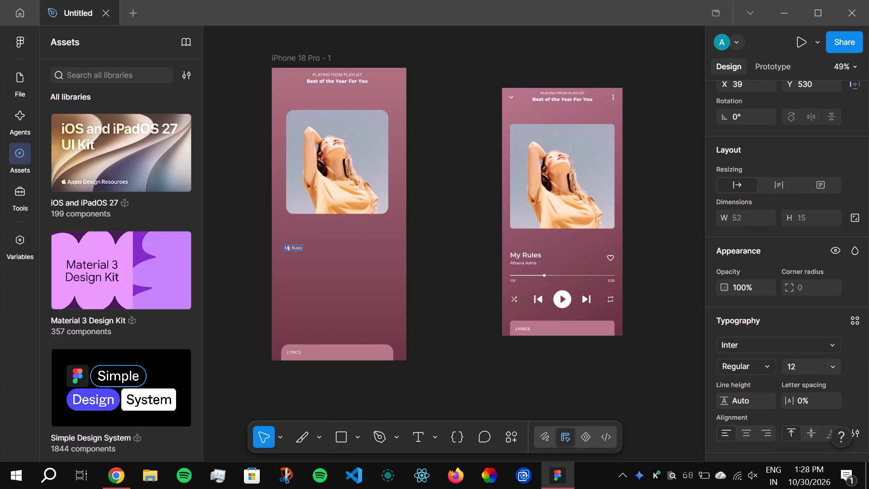
left_click(453, 257)
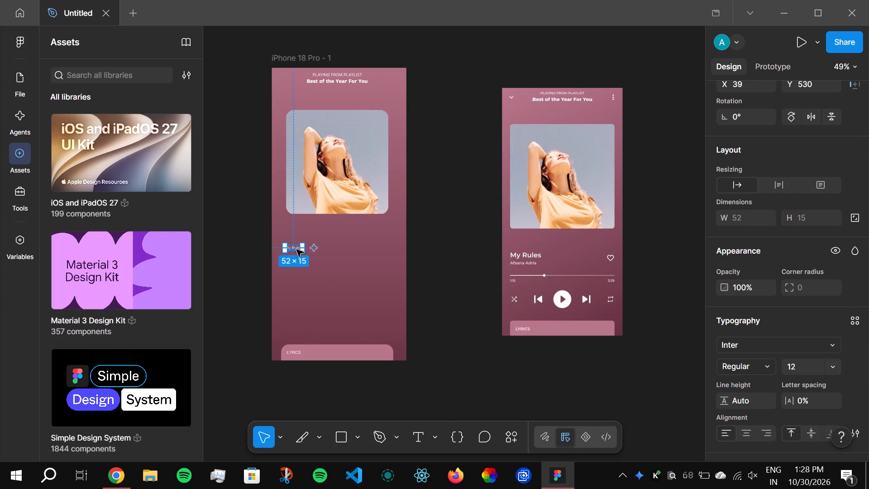
left_click(840, 371)
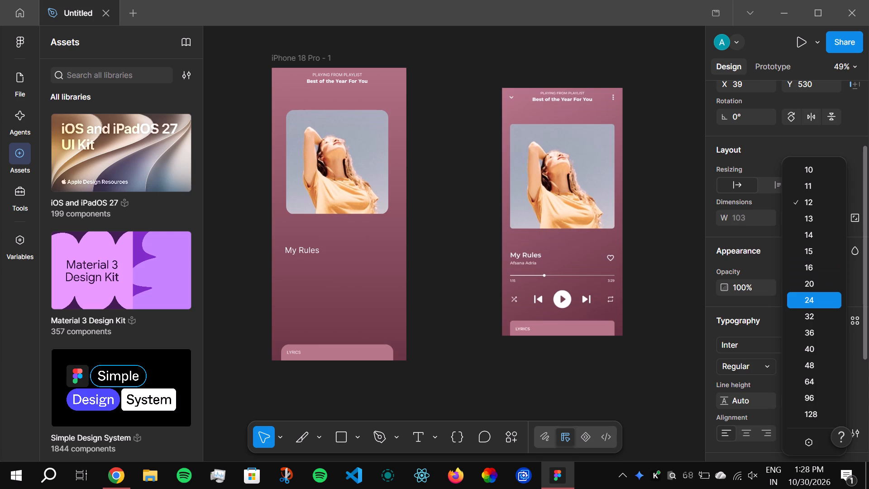
left_click(819, 295)
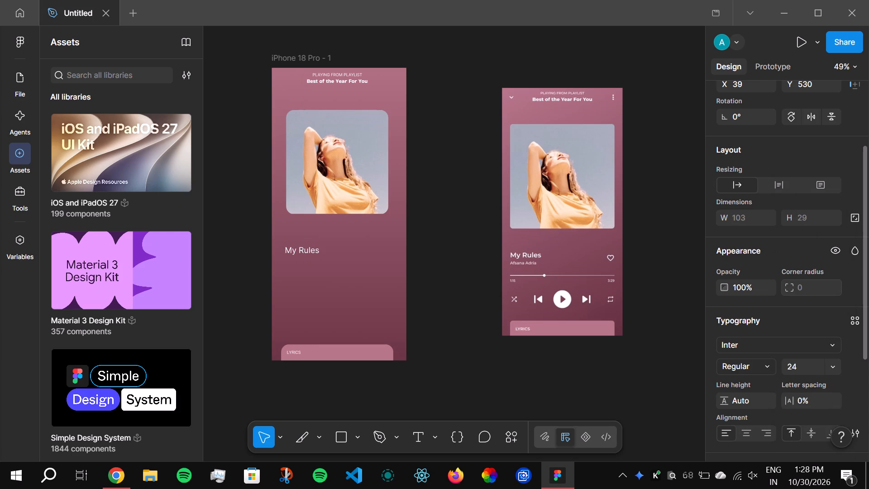
Browse fonts starting with b and set the My Rules text to Bahnschrift.
left_click(802, 340)
left_click(601, 166)
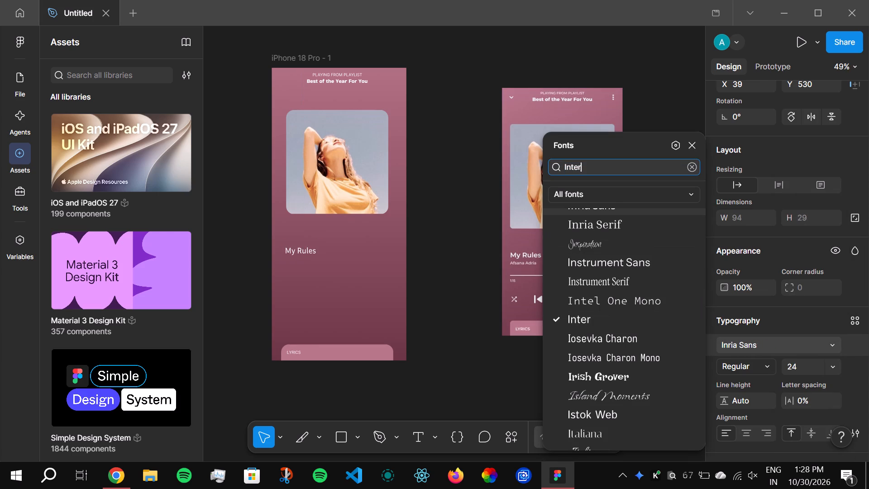
key("BackSpace")
key("BackSpace")
key("BackSpace")
key("BackSpace")
key("BackSpace")
key("BackSpace")
type("bol")
key("d")
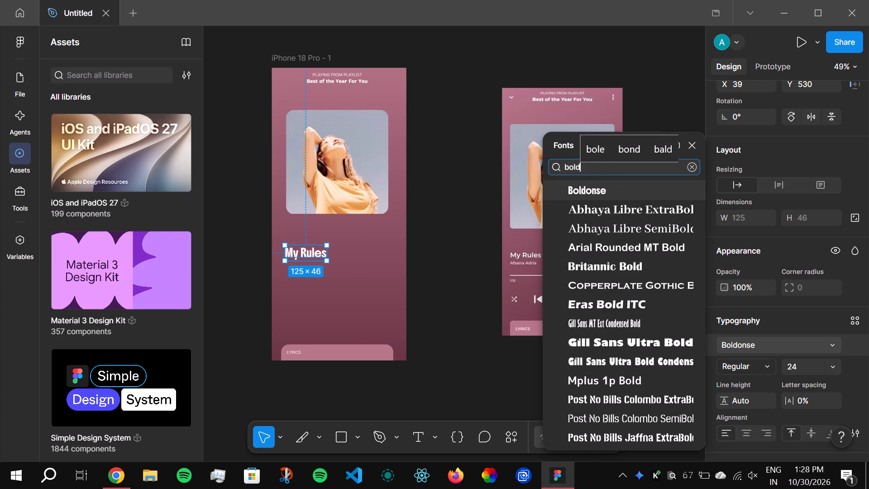
key("BackSpace")
key("BackSpace")
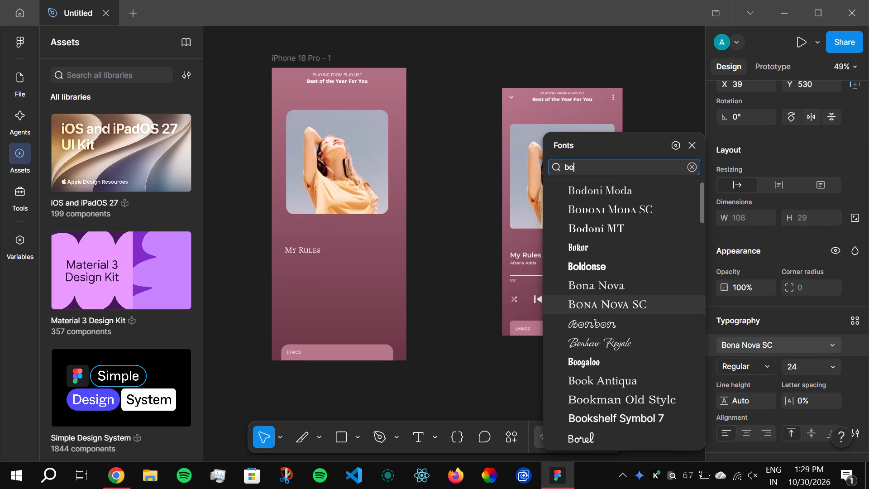
key("BackSpace")
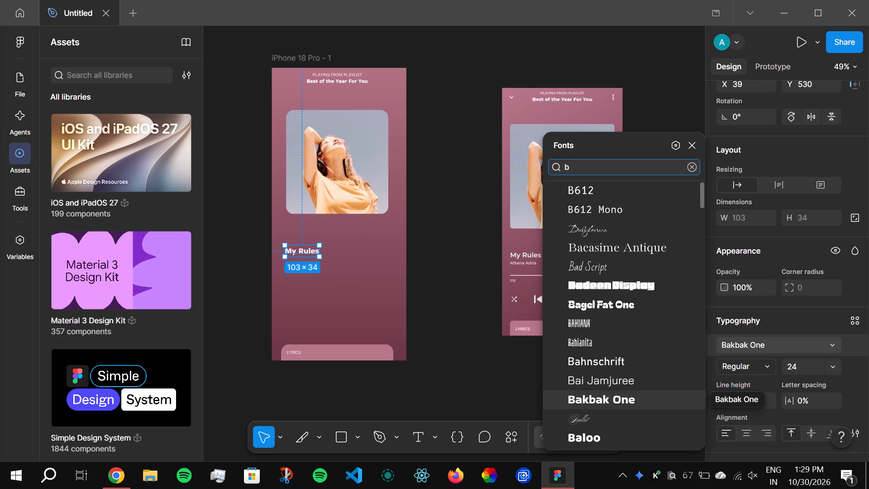
left_click(634, 364)
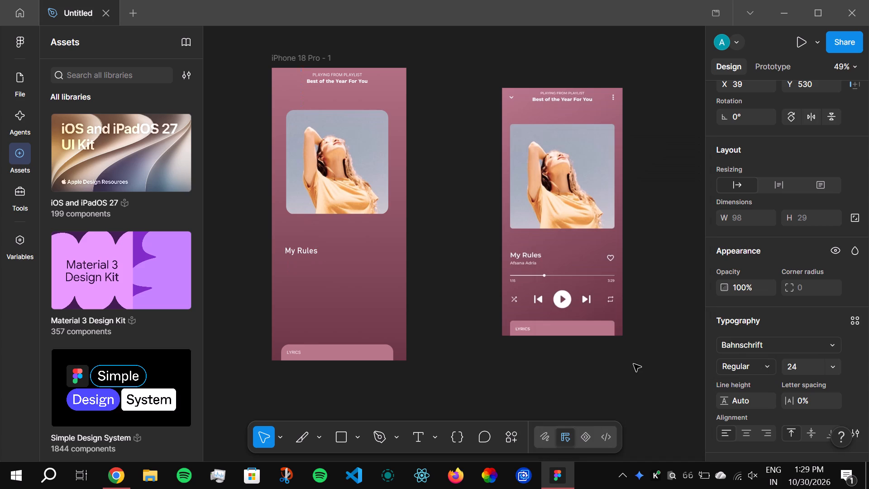
left_click(648, 316)
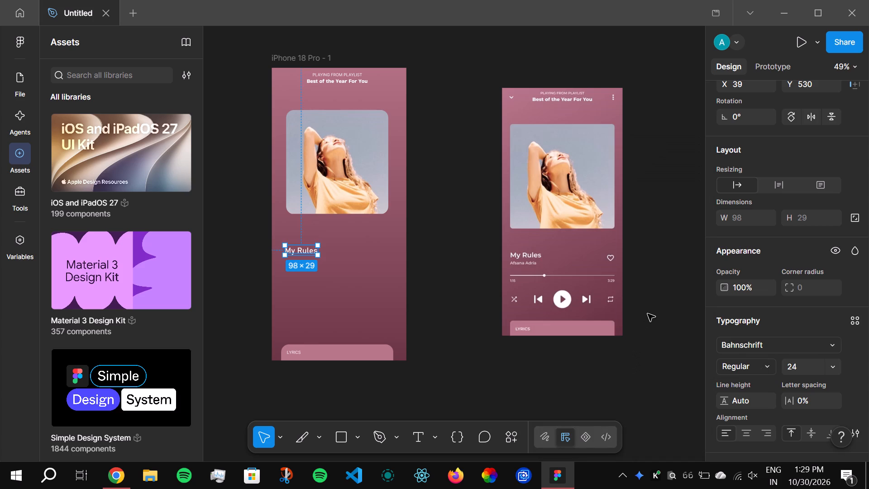
Add the artist name from the reference as text below My Rules, at about X 39, Y 570, with a lowercase surname.
left_click(412, 437)
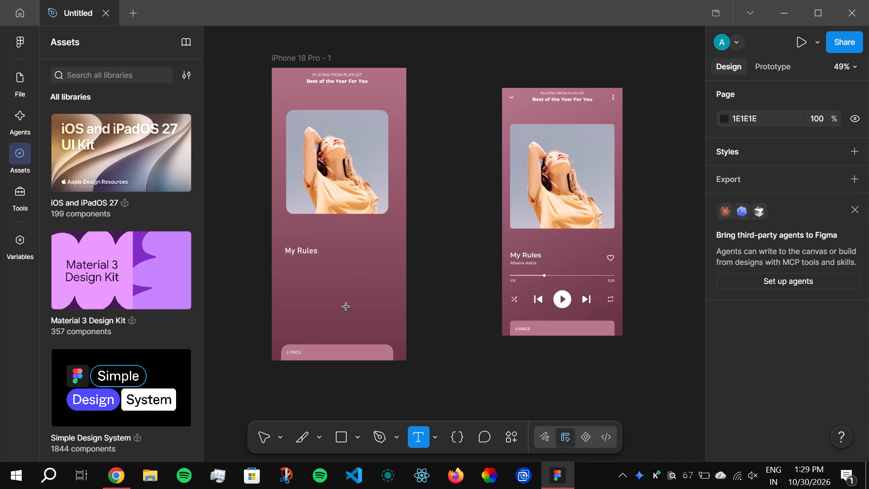
left_click(285, 259)
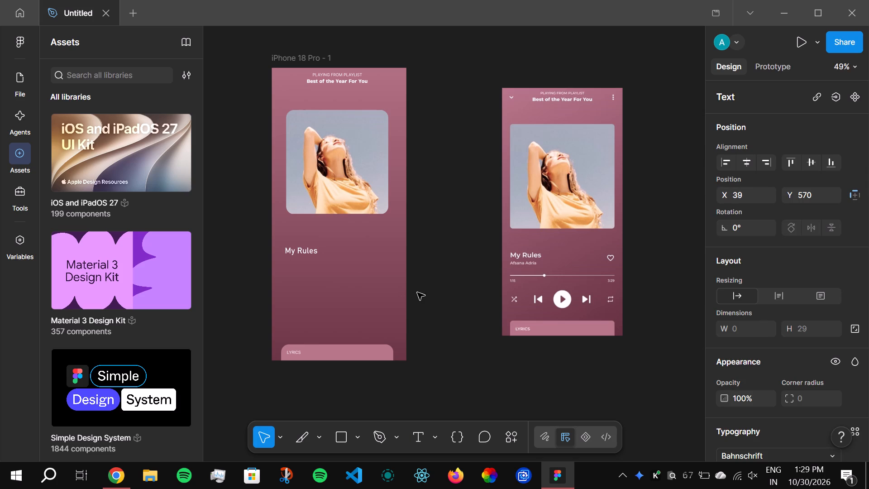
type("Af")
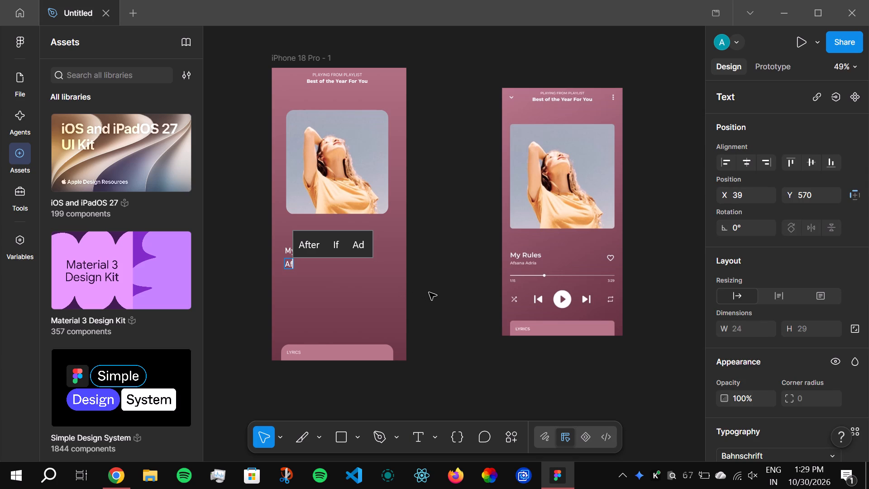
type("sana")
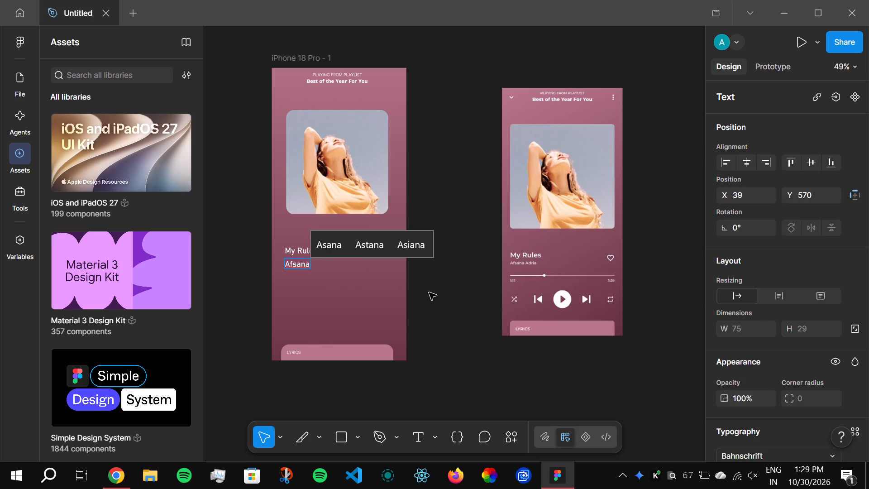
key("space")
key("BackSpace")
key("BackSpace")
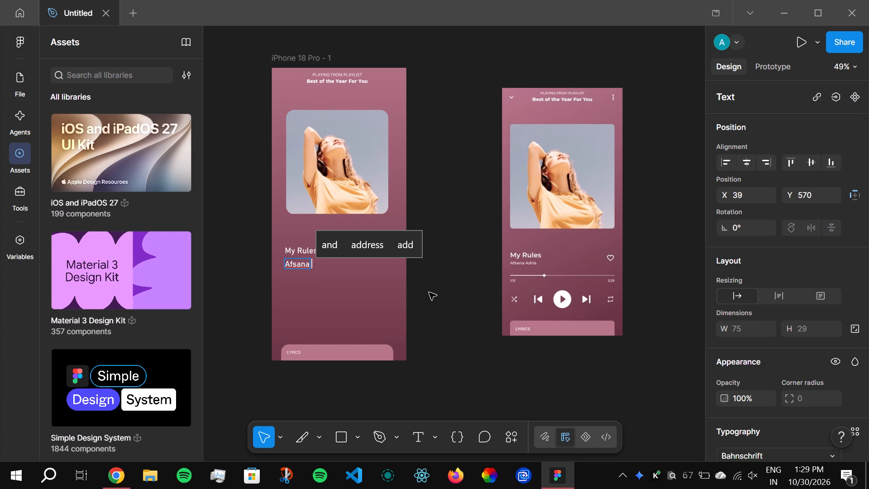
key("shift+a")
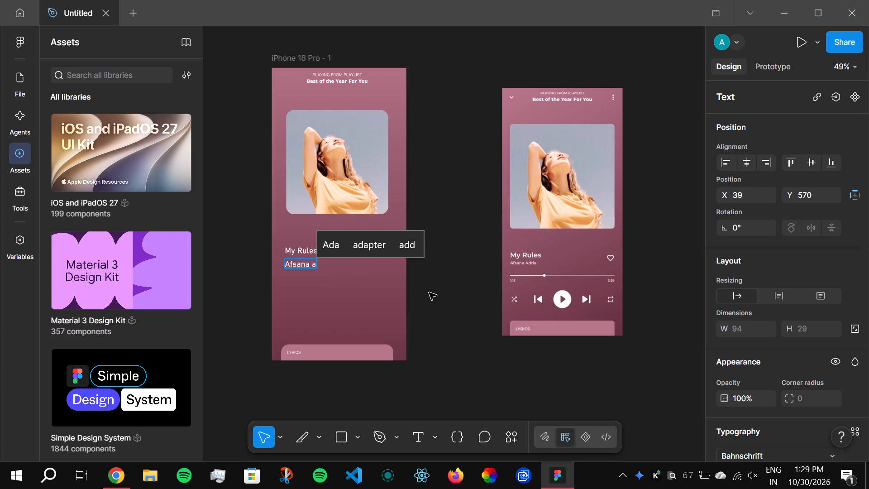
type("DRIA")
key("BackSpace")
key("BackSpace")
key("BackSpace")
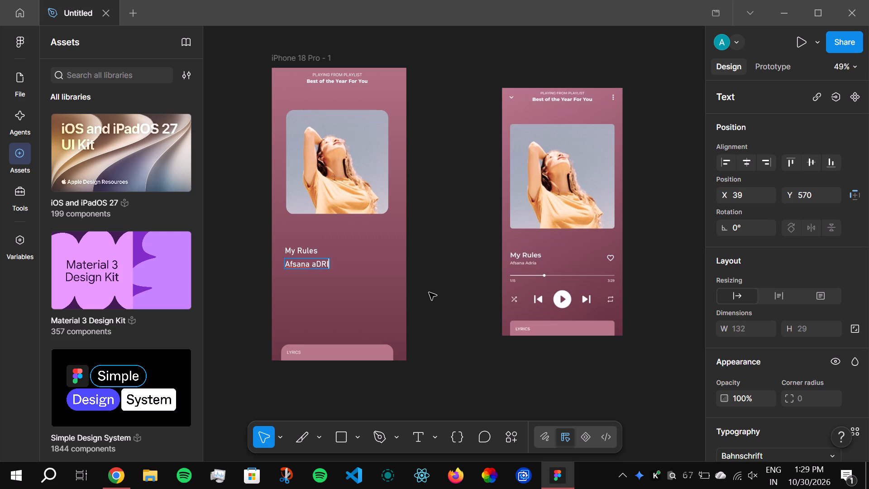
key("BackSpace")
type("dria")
left_click(469, 369)
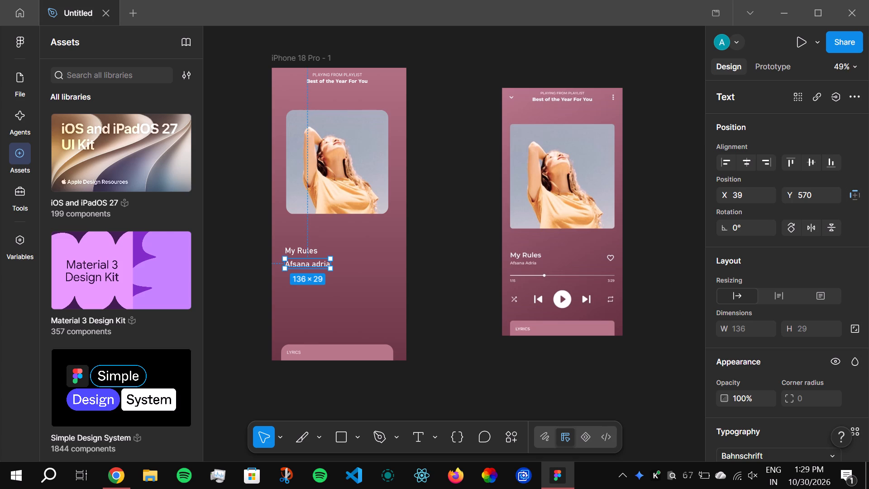
Set the font size of the artist name text to 15.
left_click_drag(868, 190, 862, 230)
left_click_drag(864, 226, 868, 309)
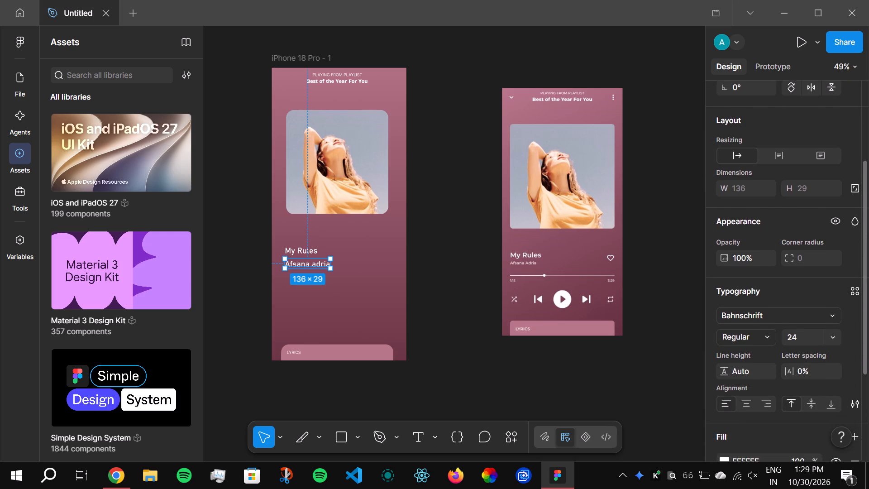
left_click_drag(868, 309, 868, 352)
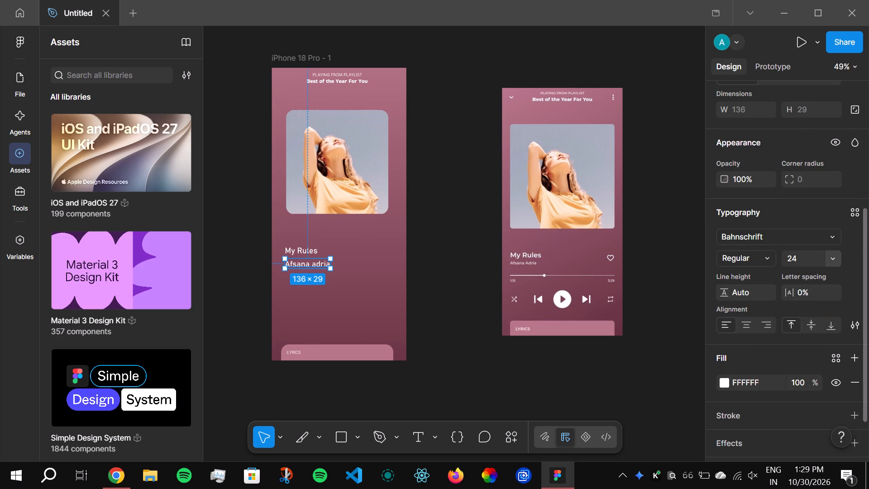
left_click(831, 252)
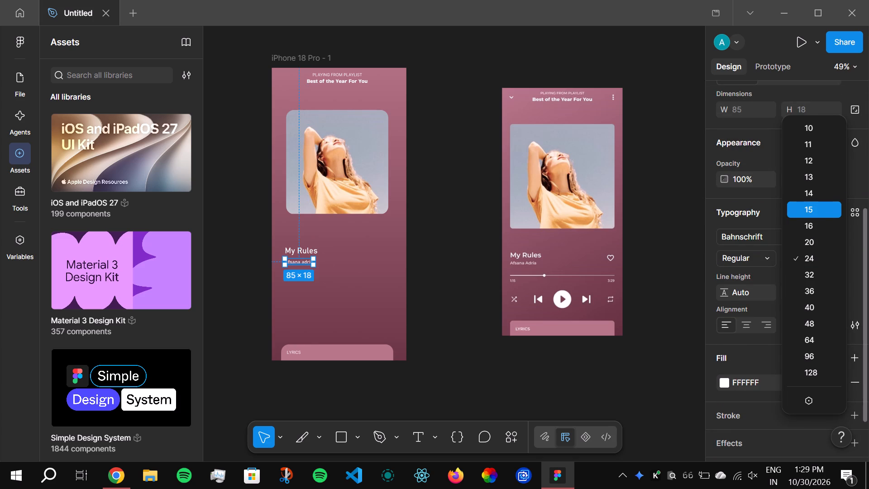
left_click(807, 209)
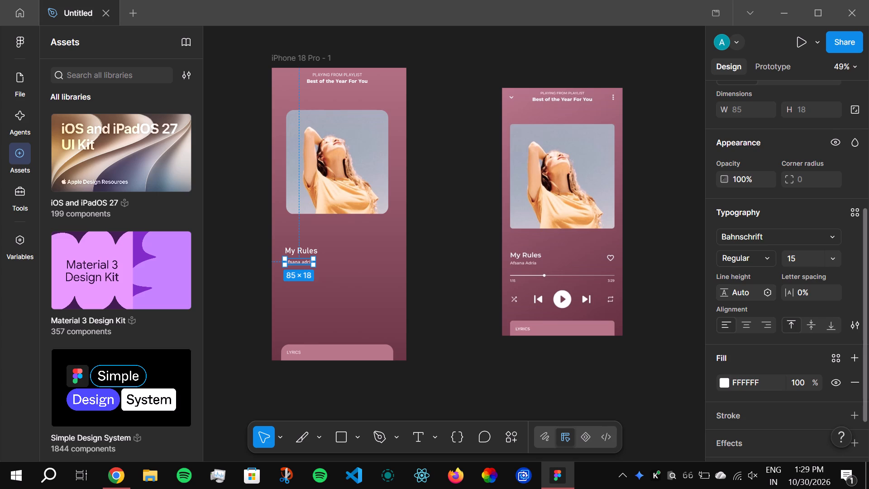
Set the opacity of the artist name text to 80%.
left_click(752, 174)
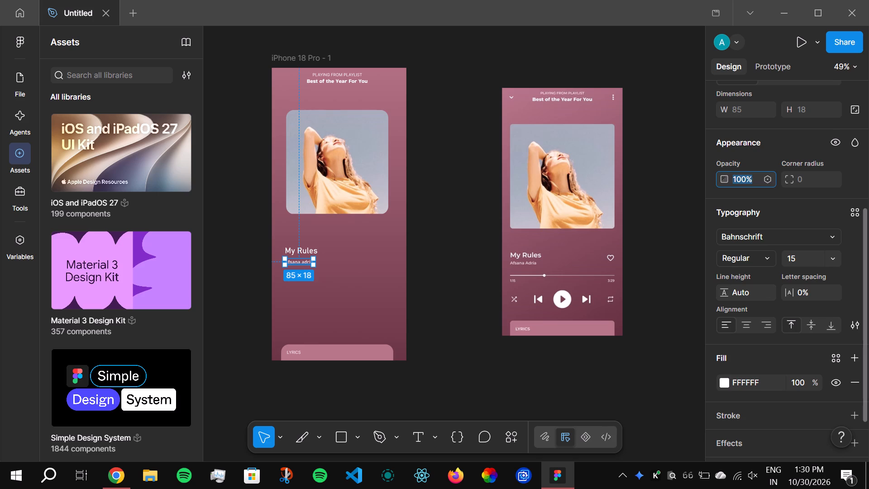
type("80")
key("Return")
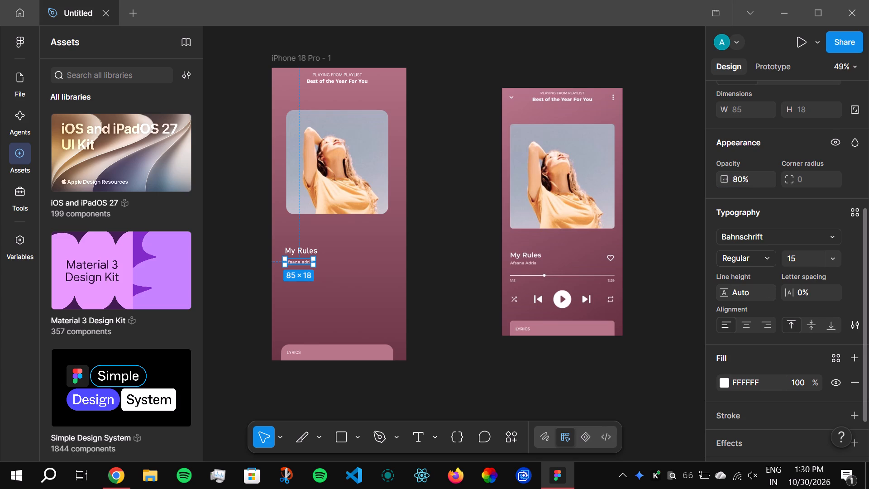
left_click(683, 295)
left_click(683, 295)
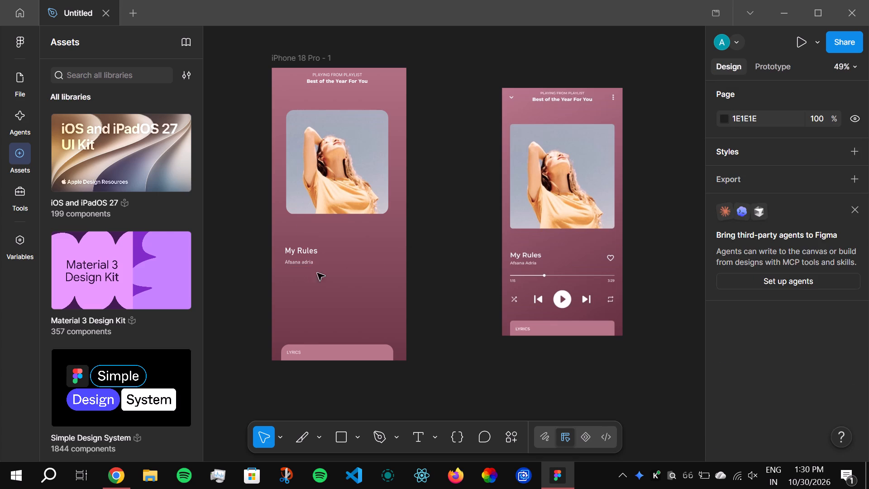
Set the X position of the artist name text below My Rules to 45.
left_click(296, 259)
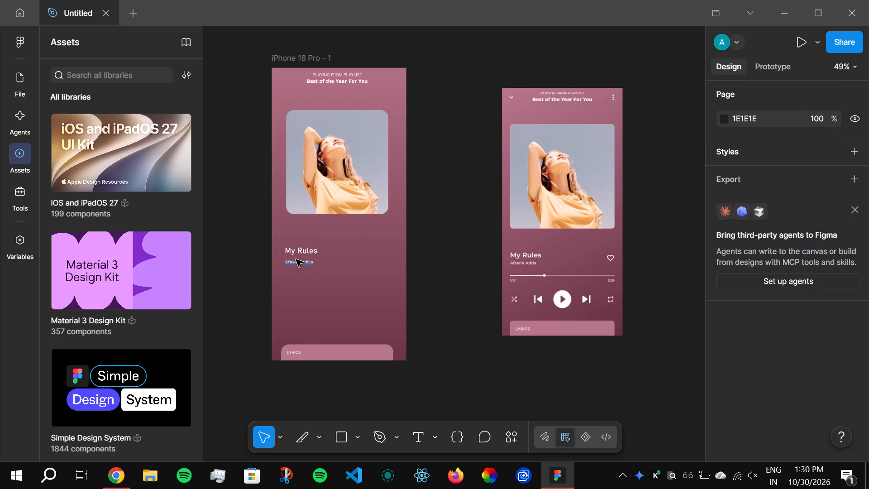
left_click(294, 259)
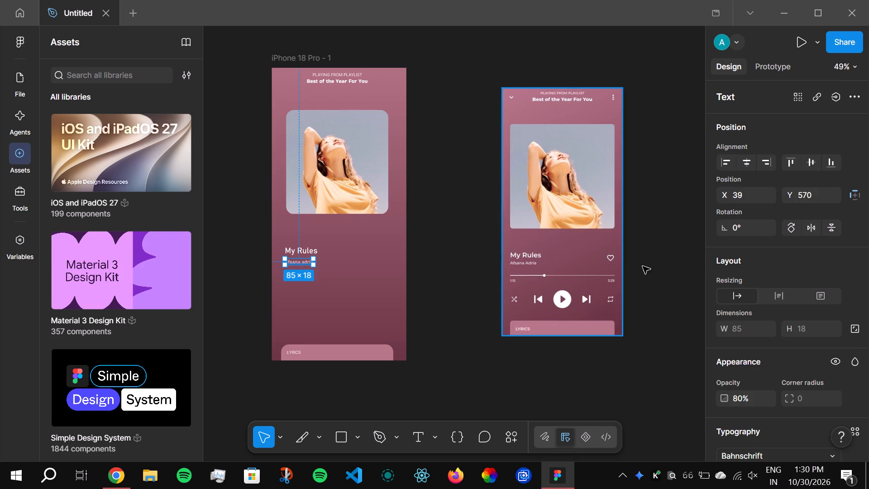
left_click(745, 195)
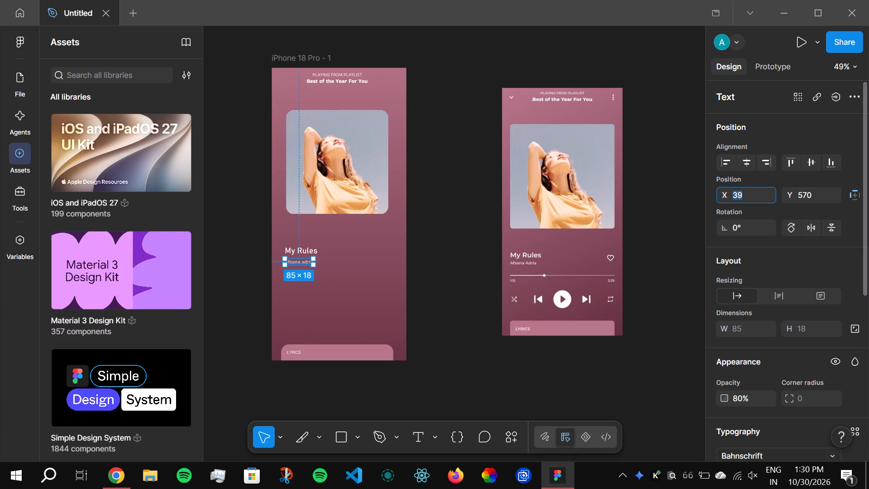
type("45")
key("Return")
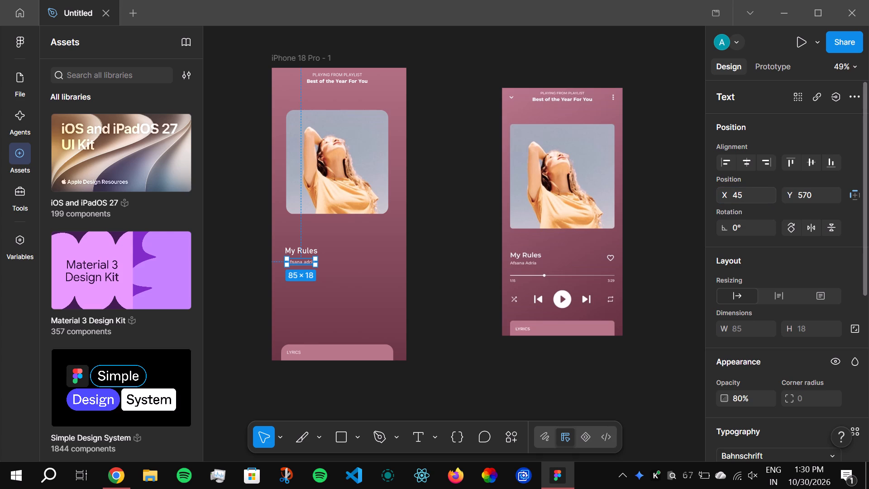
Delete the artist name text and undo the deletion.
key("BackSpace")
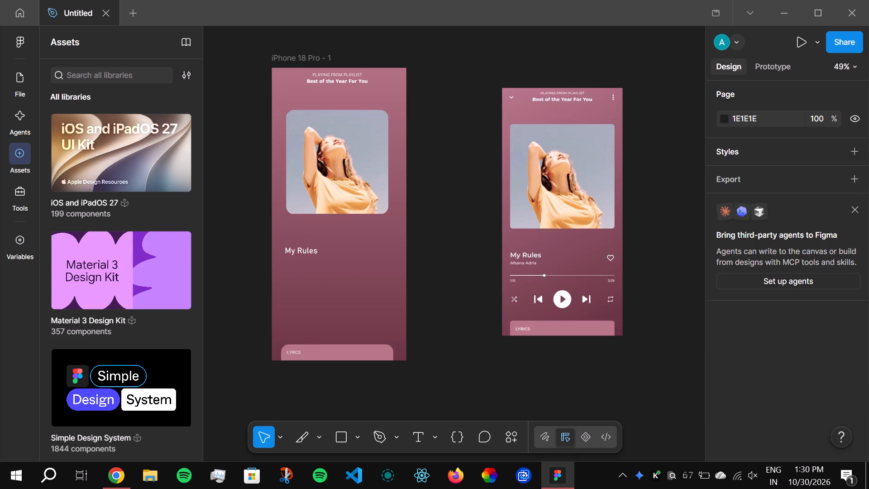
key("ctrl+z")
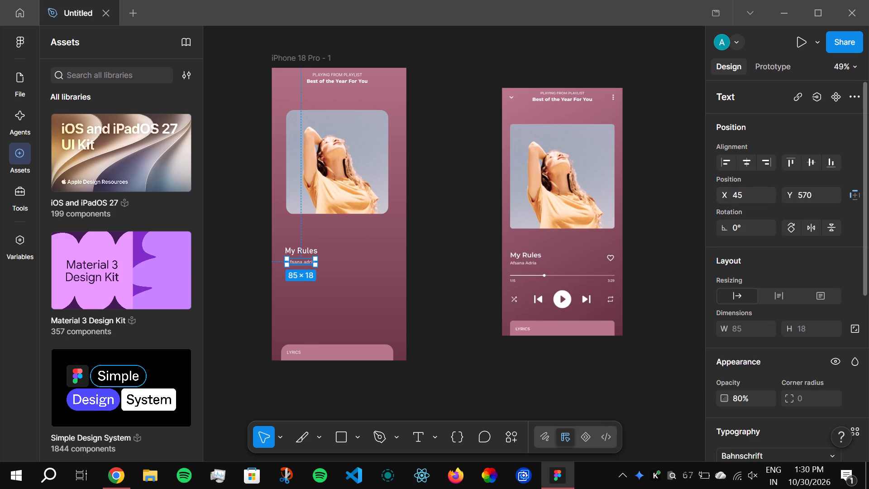
Set the X position of the artist name text to 39.
left_click(752, 197)
key("BackSpace")
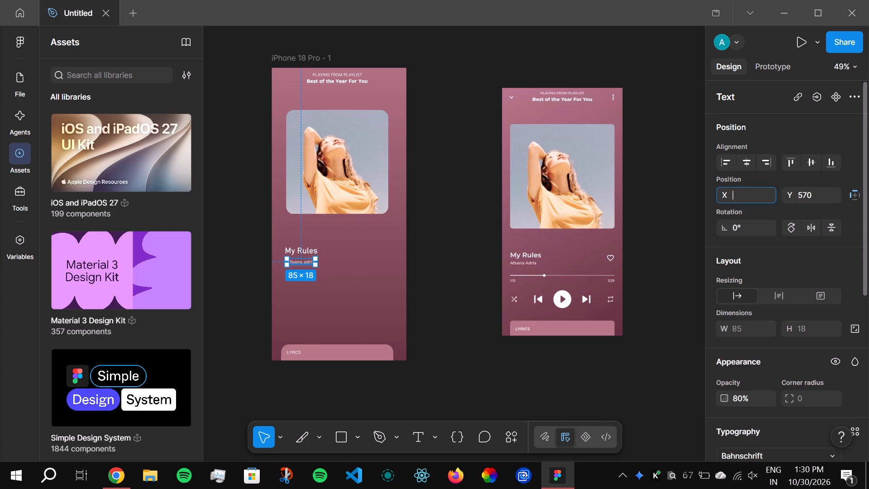
type("39")
key("Return")
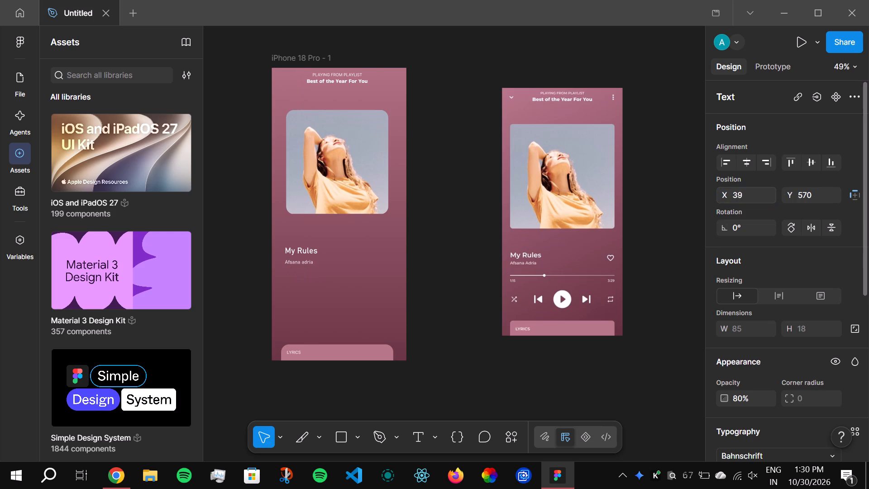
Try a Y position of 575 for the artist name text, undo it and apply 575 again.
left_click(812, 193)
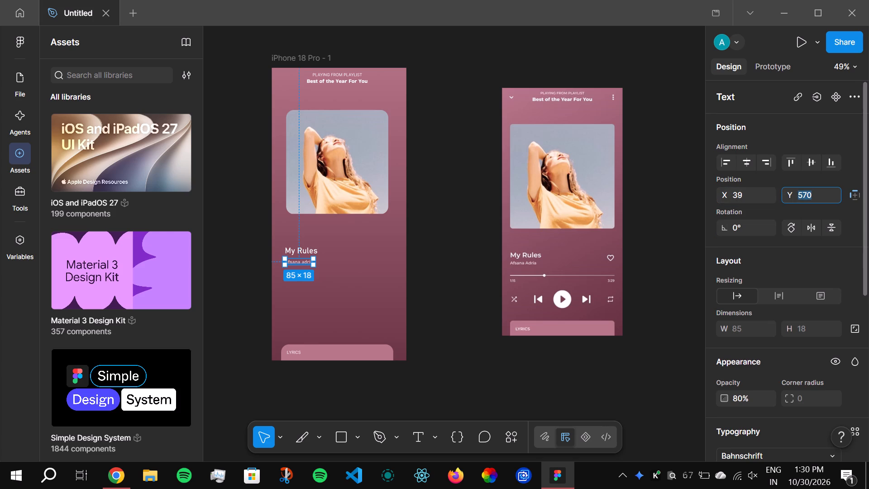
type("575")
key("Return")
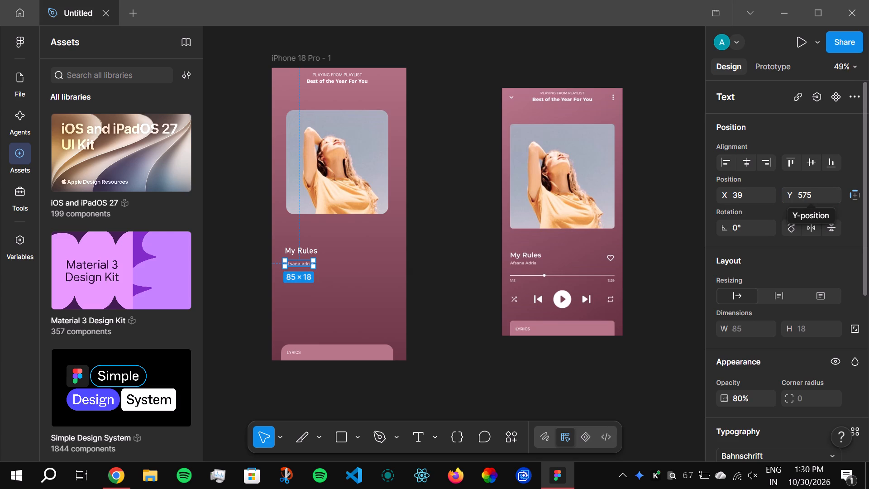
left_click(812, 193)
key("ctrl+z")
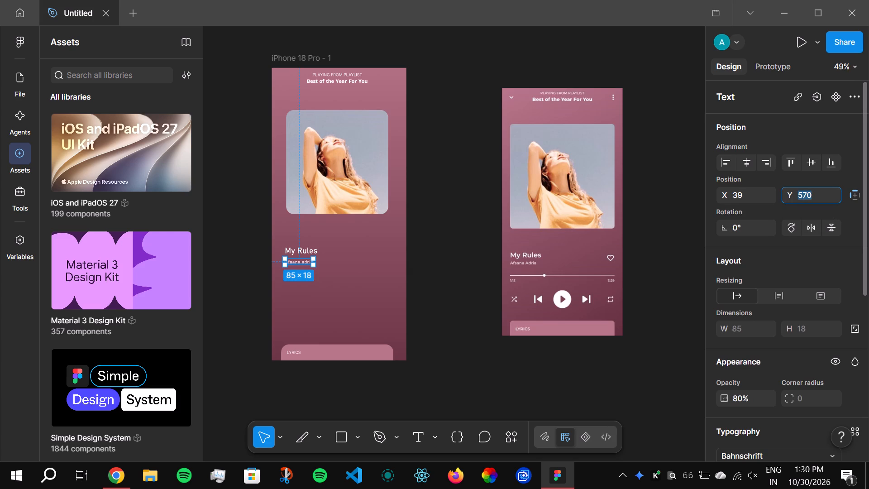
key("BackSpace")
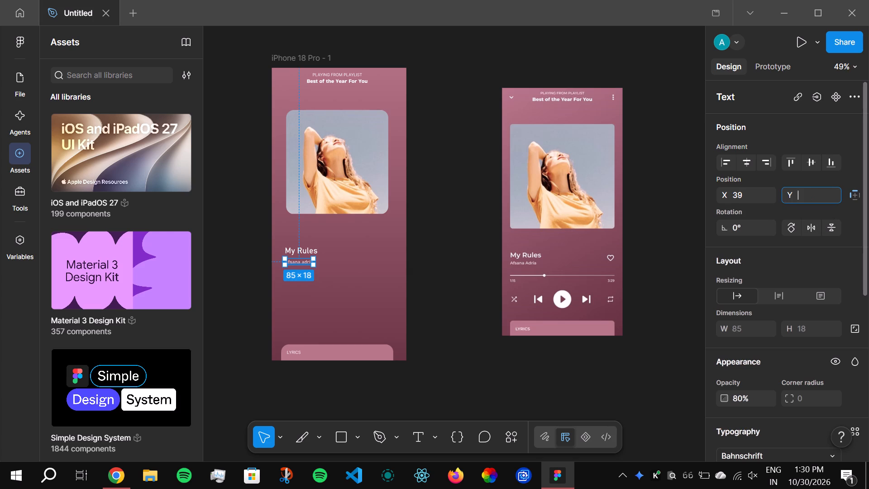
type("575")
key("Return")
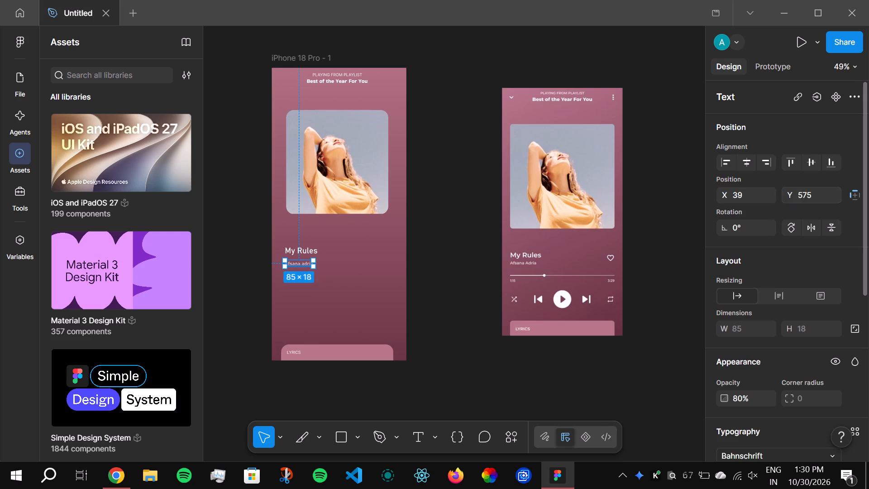
Set the Y position of the artist name text to 560 and deselect it.
left_click(809, 190)
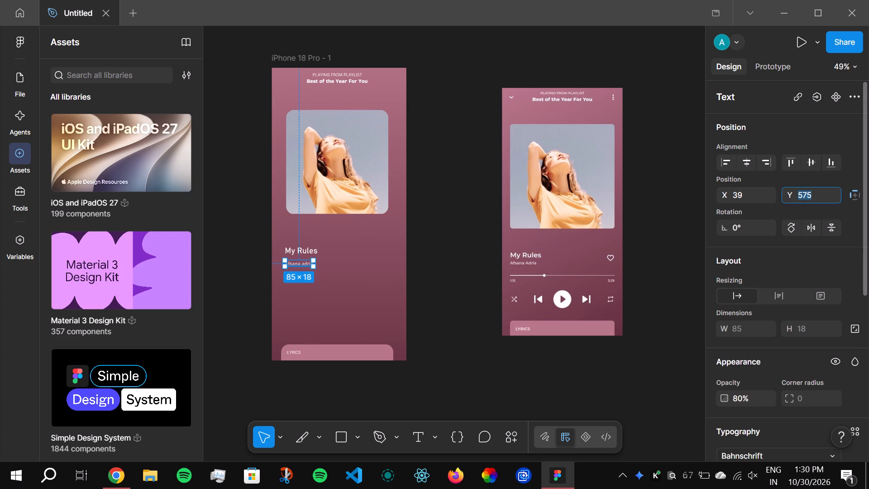
key("BackSpace")
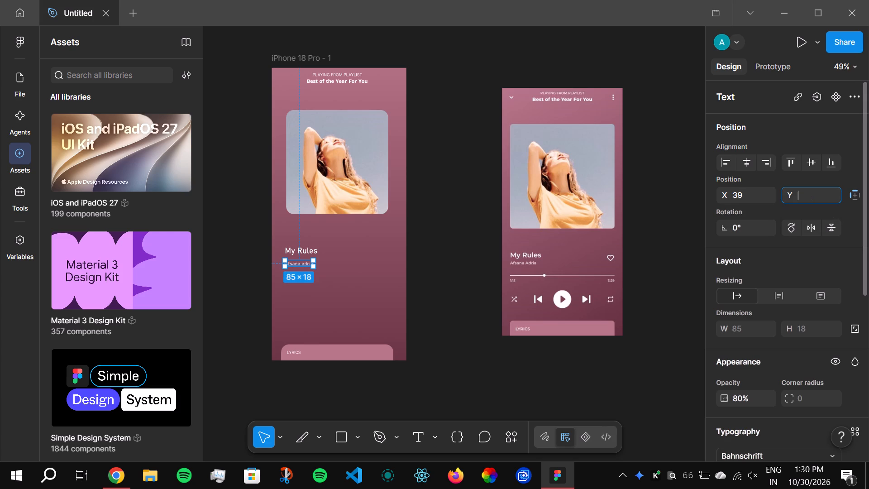
type("560")
key("Return")
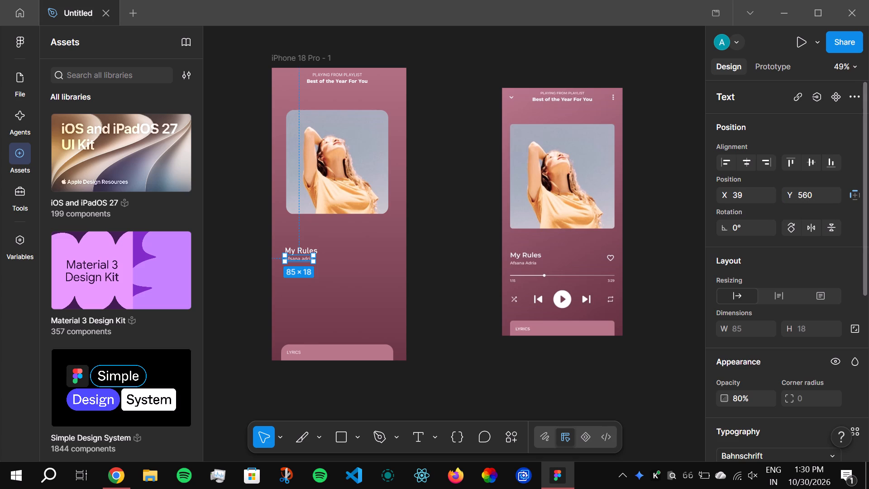
left_click(652, 404)
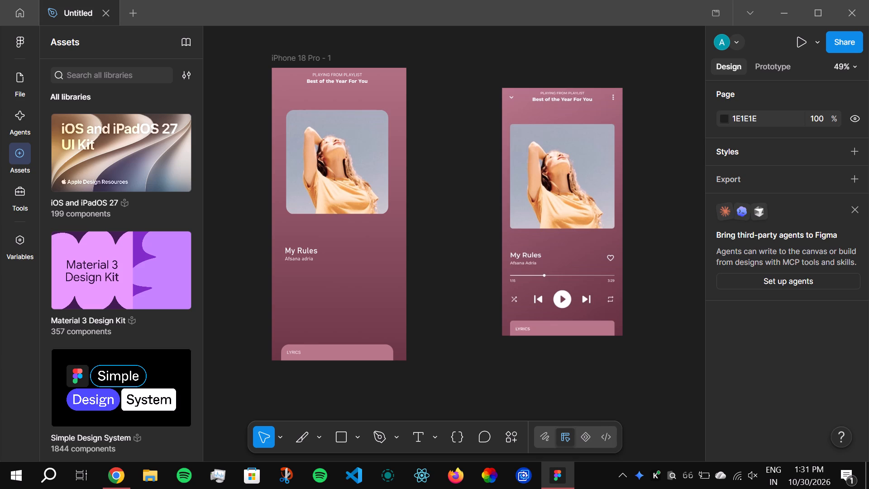
Search the asset libraries for "icon".
left_click(106, 73)
type("icon")
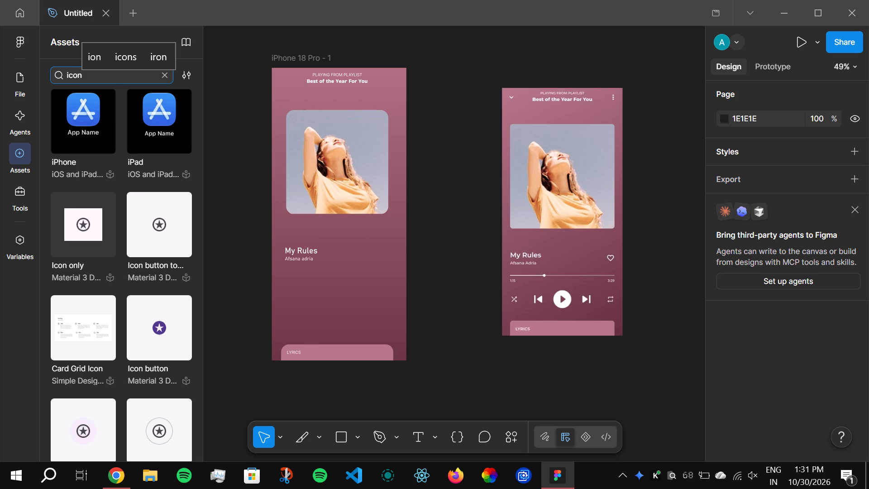
left_click_drag(203, 138, 203, 147)
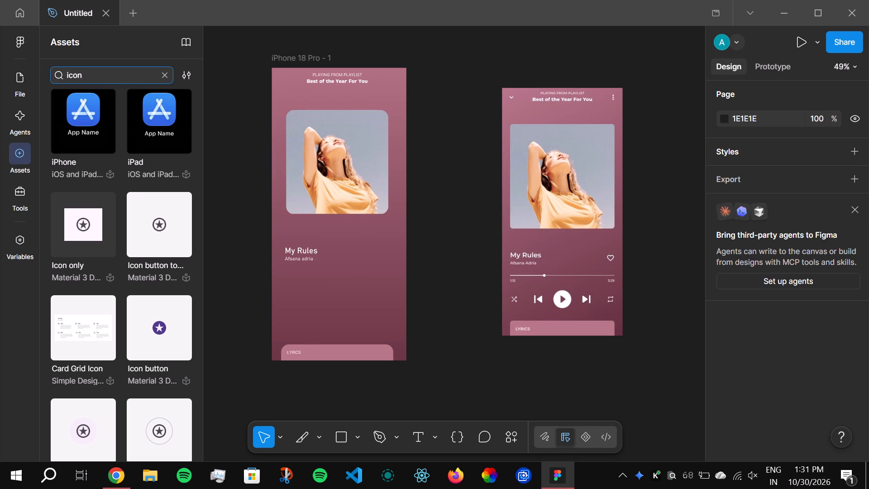
left_click_drag(203, 147, 203, 149)
Search the tools for "icon" and run the Iconify plugin.
left_click(20, 190)
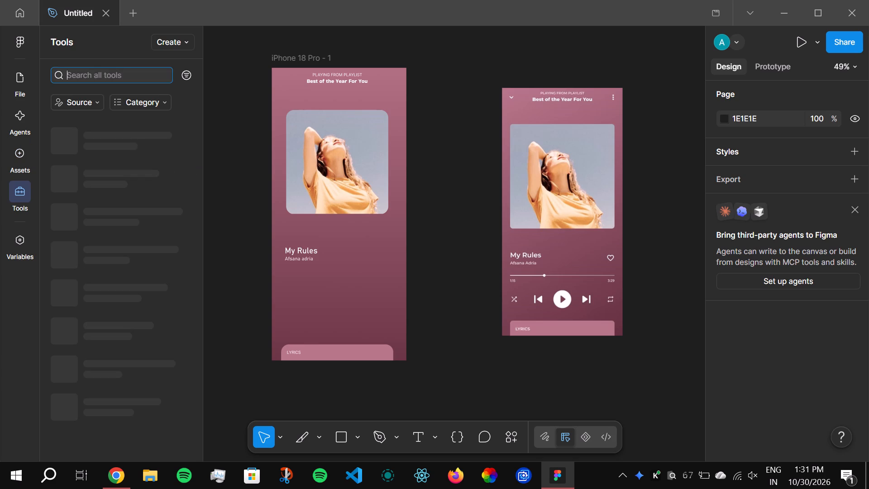
left_click(96, 76)
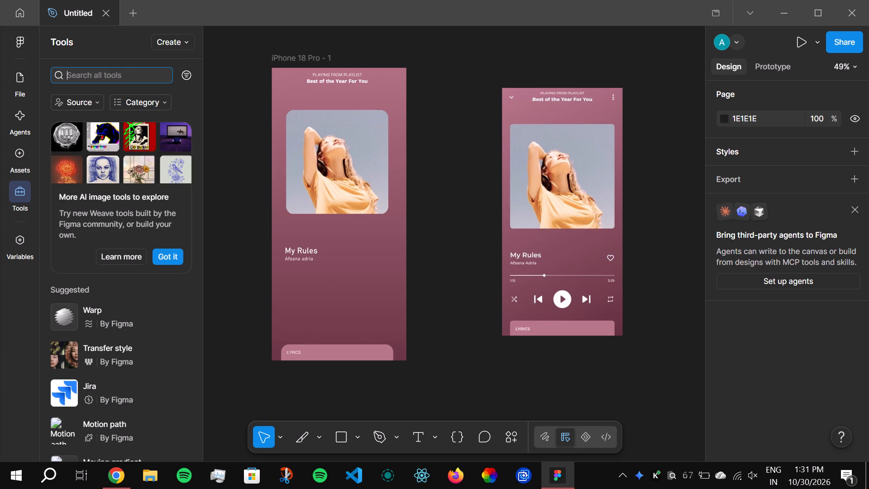
type("icon")
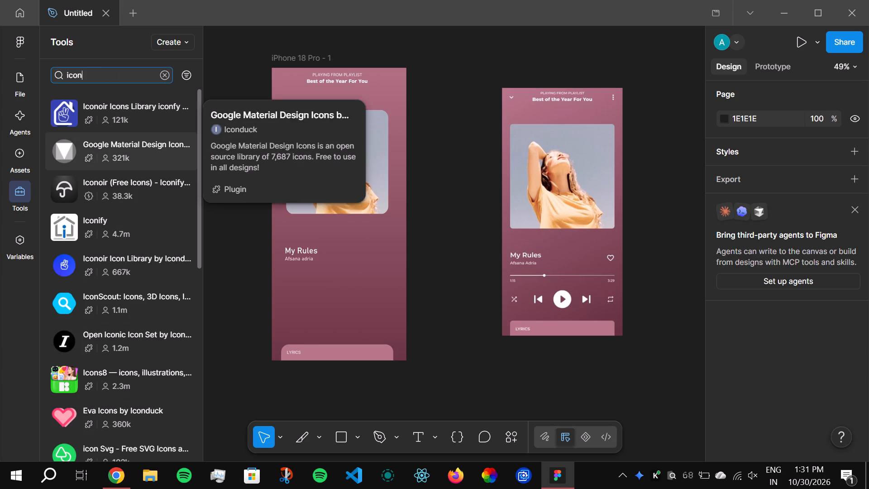
left_click(127, 223)
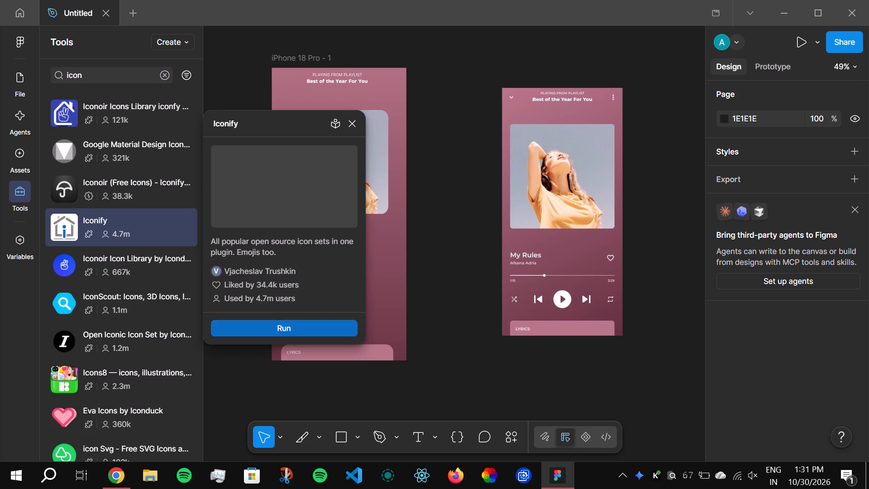
left_click(274, 333)
left_click(274, 323)
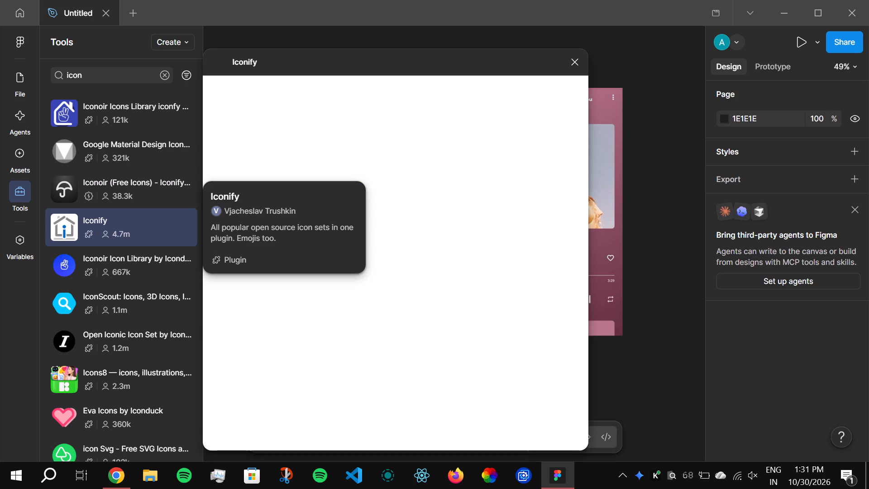
left_click(244, 10)
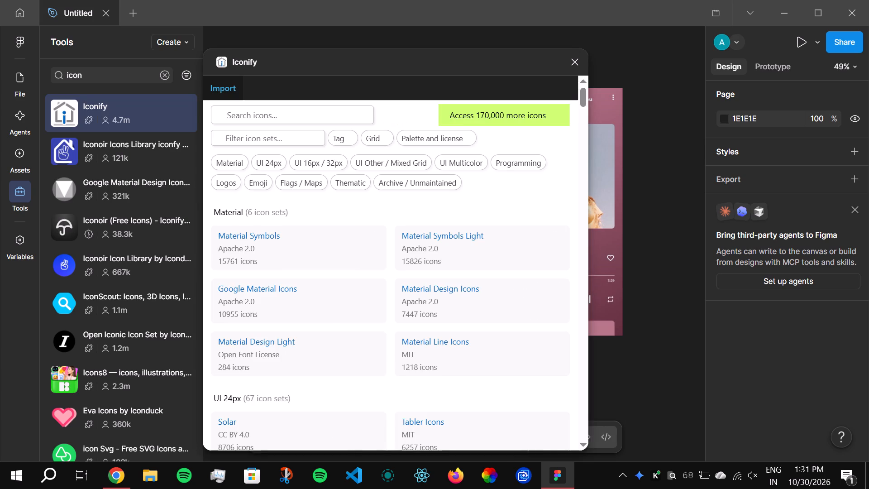
Move the Iconify window clear of the iPhone 18 Pro frame.
left_click_drag(365, 62, 367, 62)
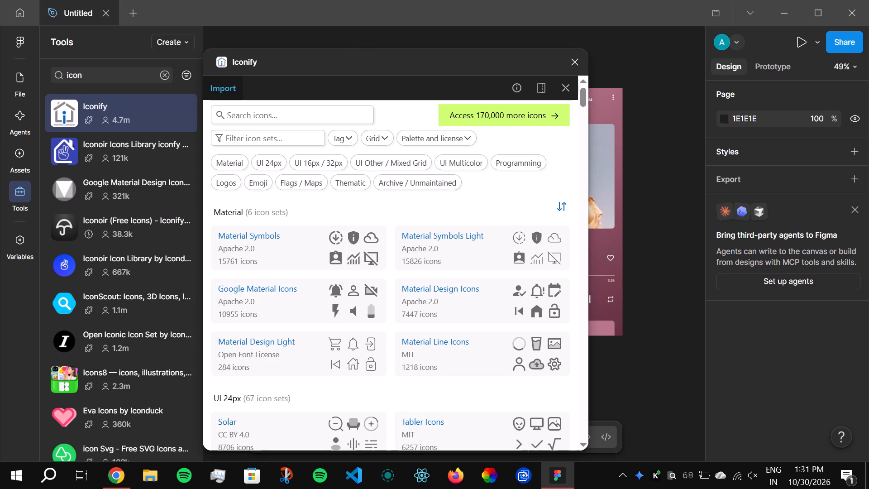
left_click_drag(367, 62, 384, 152)
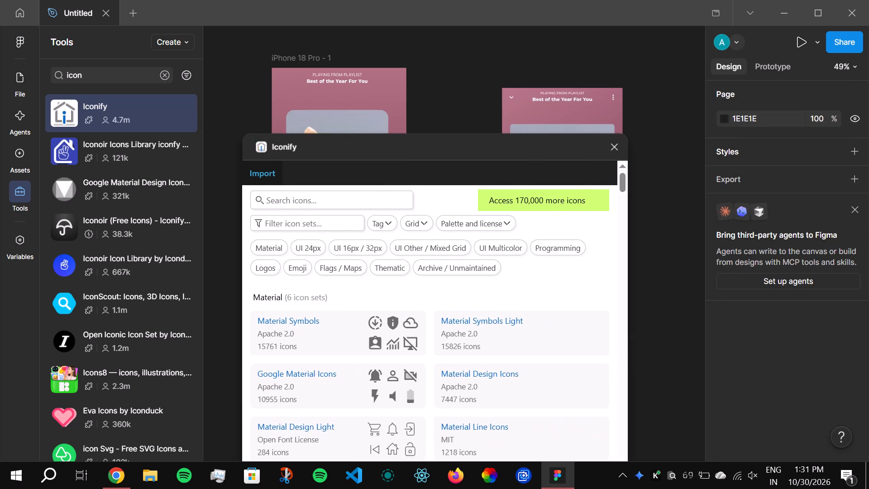
left_click_drag(384, 152, 662, 79)
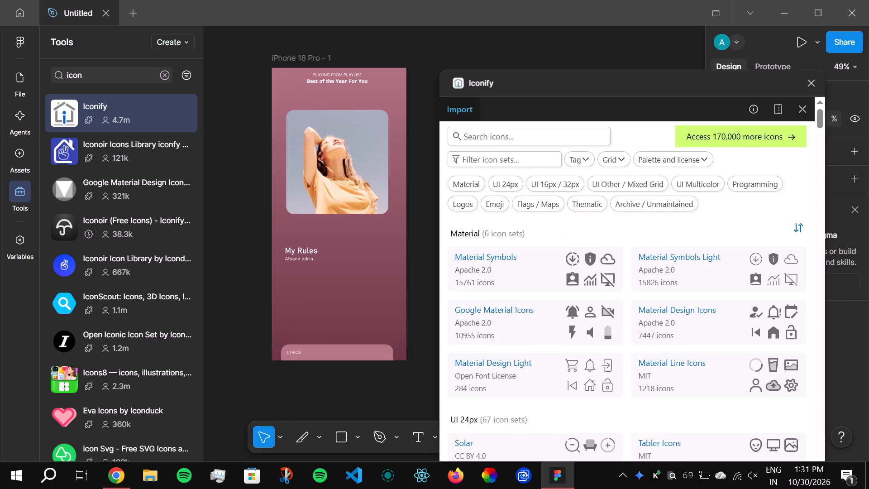
left_click_drag(662, 79, 75, 164)
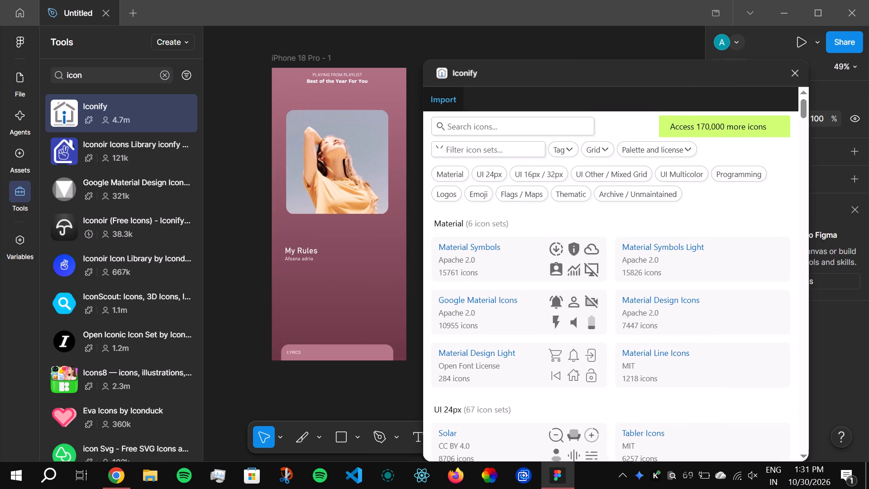
left_click_drag(75, 164, 819, 297)
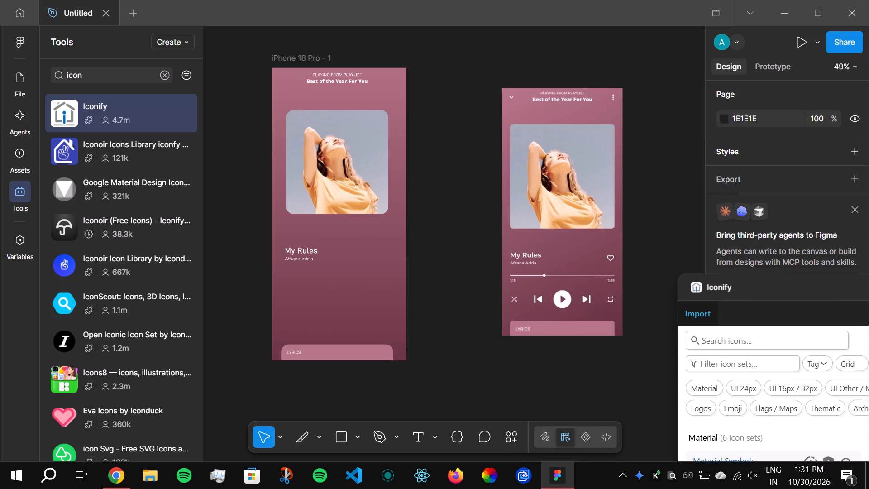
left_click_drag(819, 297, 700, 178)
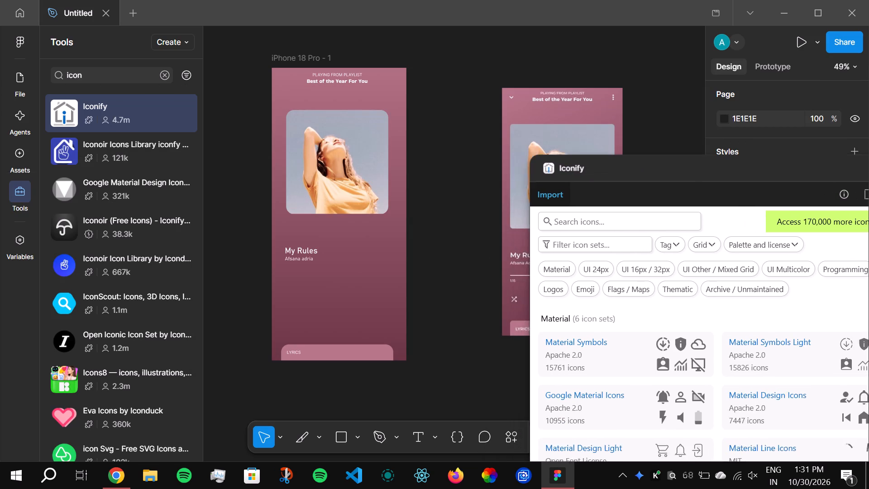
left_click_drag(700, 178, 677, 167)
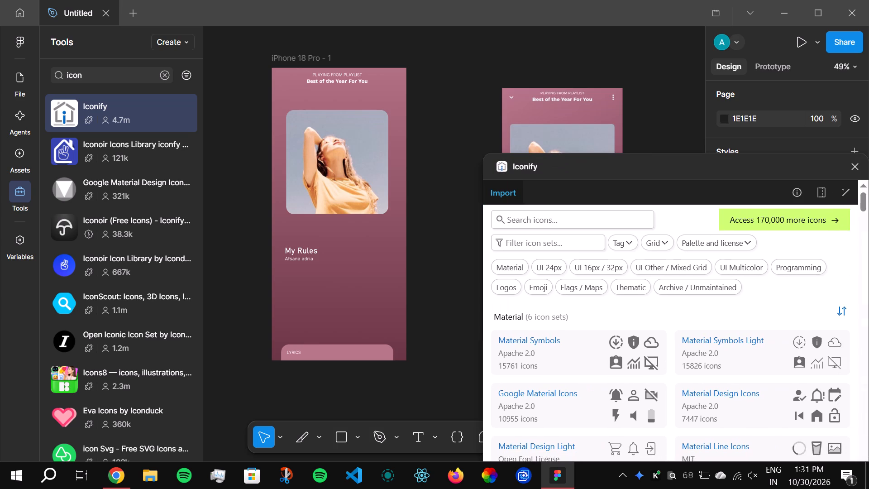
Search Iconify for "dropdown" and place the basil:caret-down-solid icon in the iPhone frame's upper-left corner, beside the header text.
left_click(622, 221)
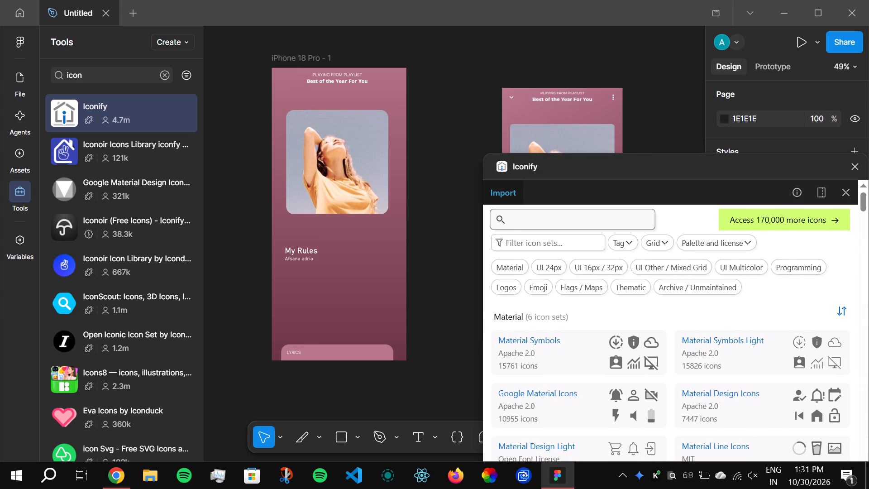
type("dropc")
key("BackSpace")
type("down")
key("Return")
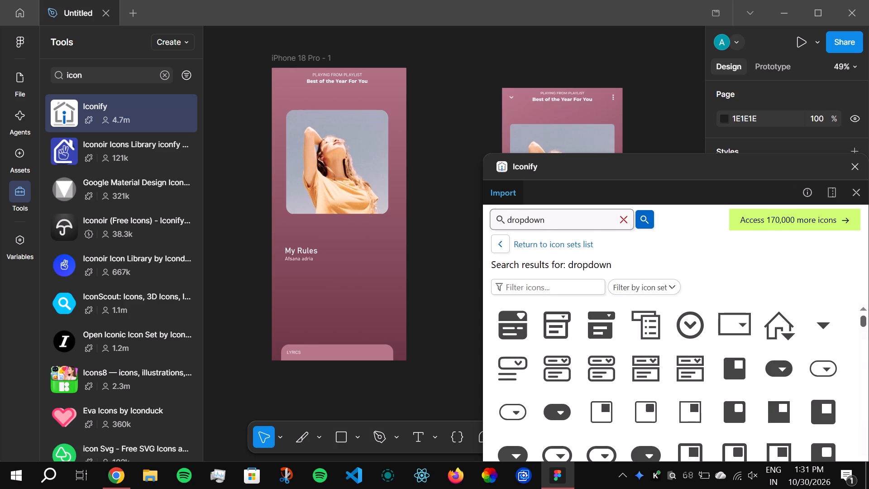
left_click_drag(866, 323, 866, 330)
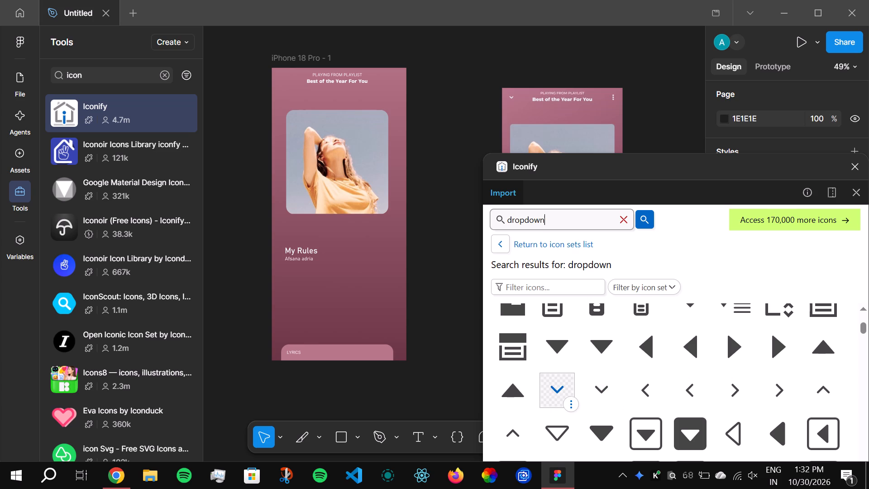
left_click(591, 388)
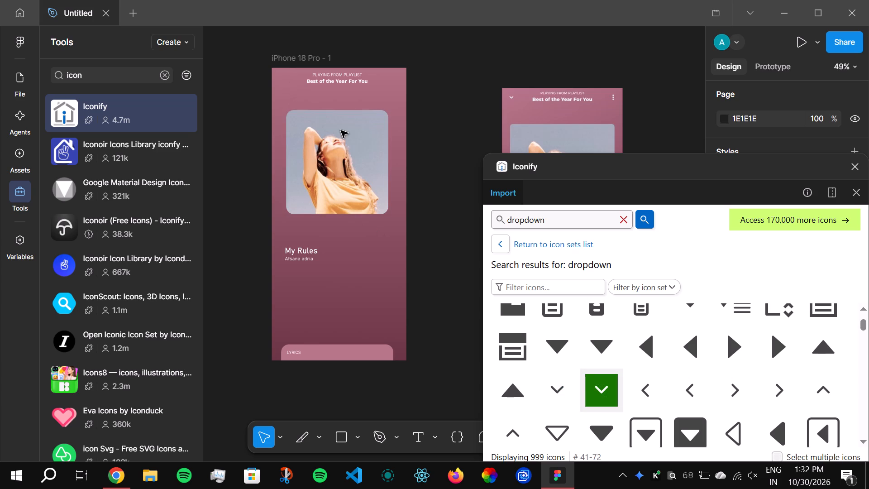
left_click_drag(605, 385, 296, 121)
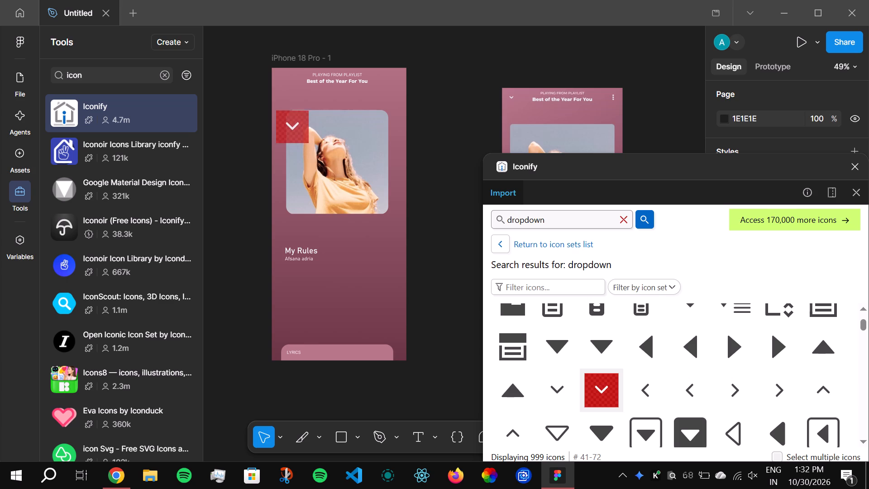
left_click_drag(296, 121, 289, 78)
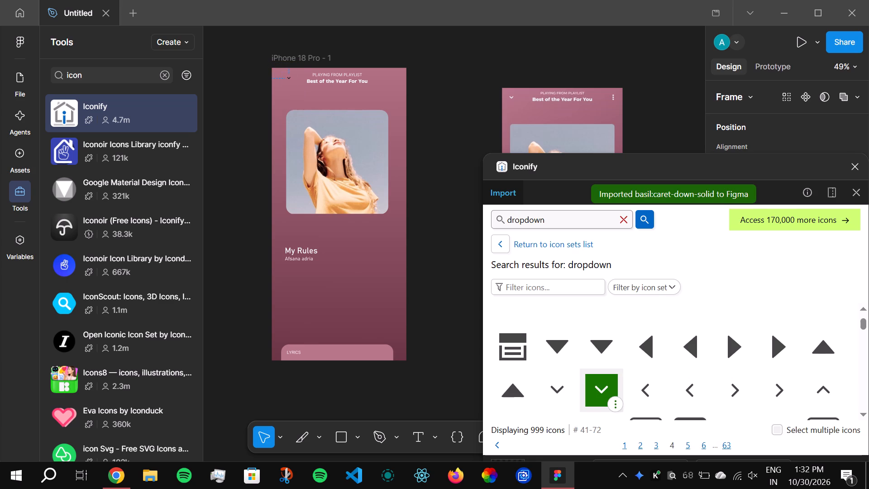
left_click(232, 83)
Enlarge the caret-down icon beside the header text to about 35 × 35.
left_click(291, 76)
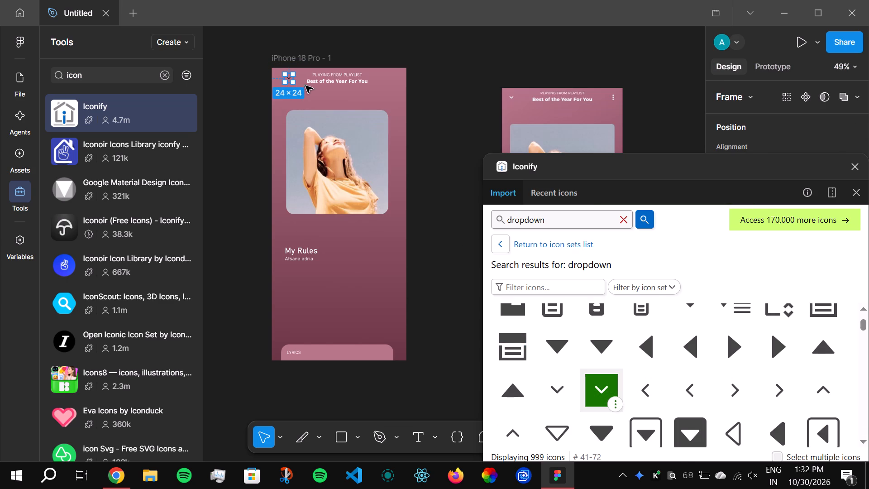
left_click(282, 83)
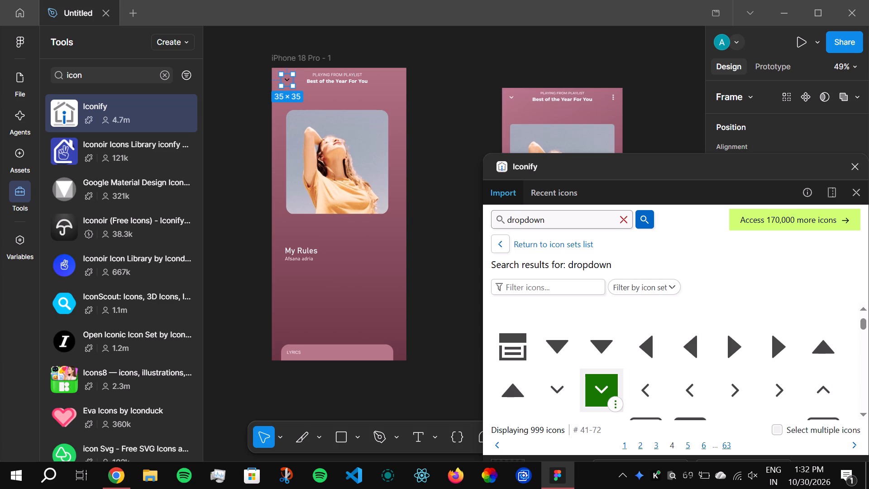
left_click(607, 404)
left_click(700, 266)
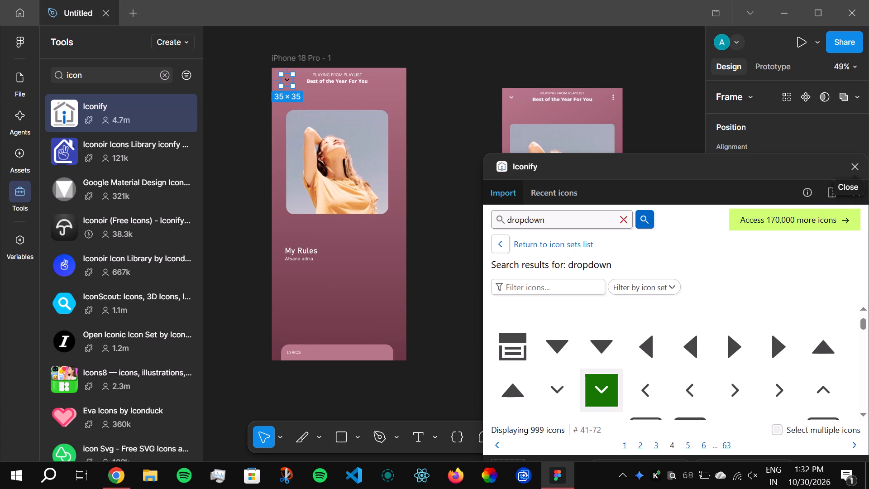
Examine the placed caret icon's fill and selection colour, and the basil:caret-down-solid options in Iconify, for a way to recolour it.
left_click_drag(719, 169, 215, 283)
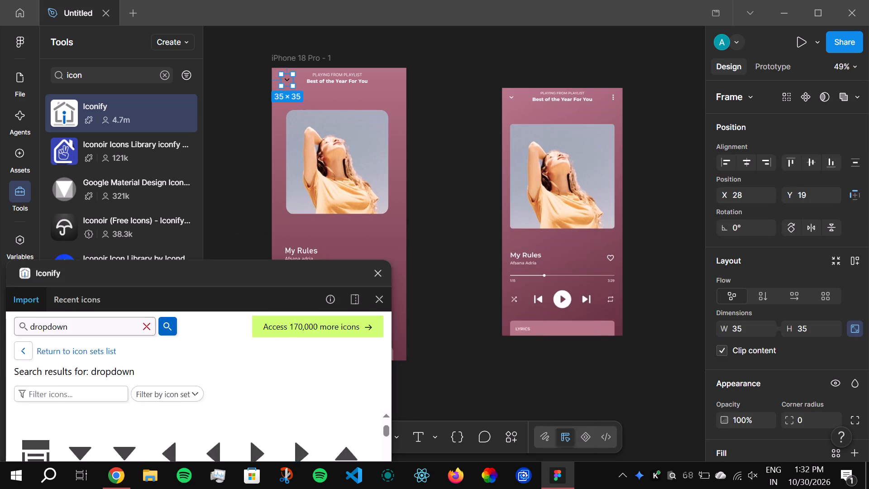
left_click_drag(215, 283, 158, 285)
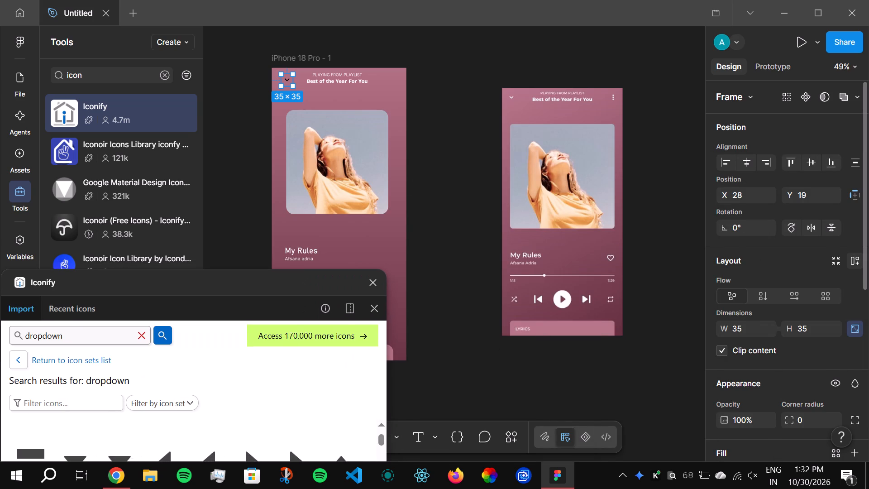
left_click_drag(864, 250, 868, 340)
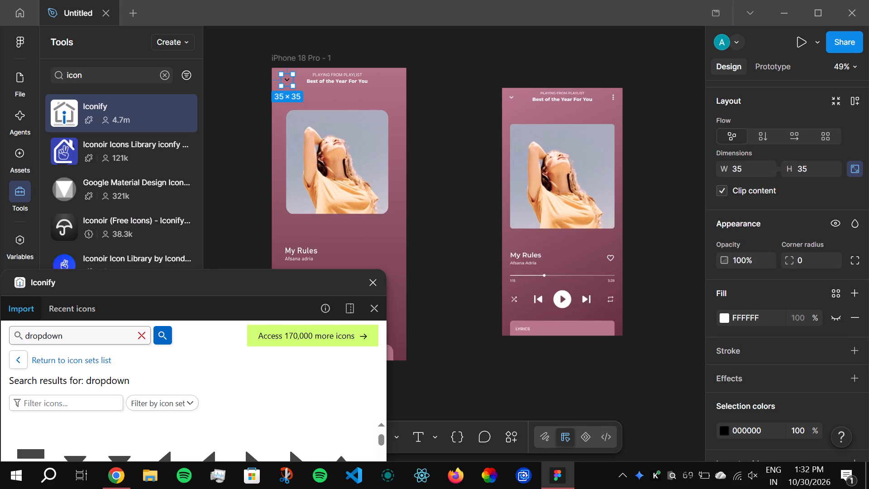
left_click_drag(151, 285, 507, 110)
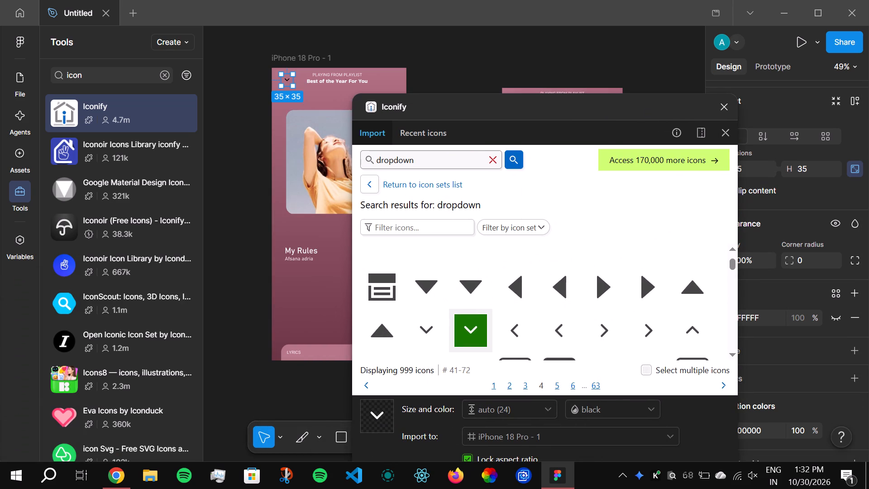
left_click(483, 337)
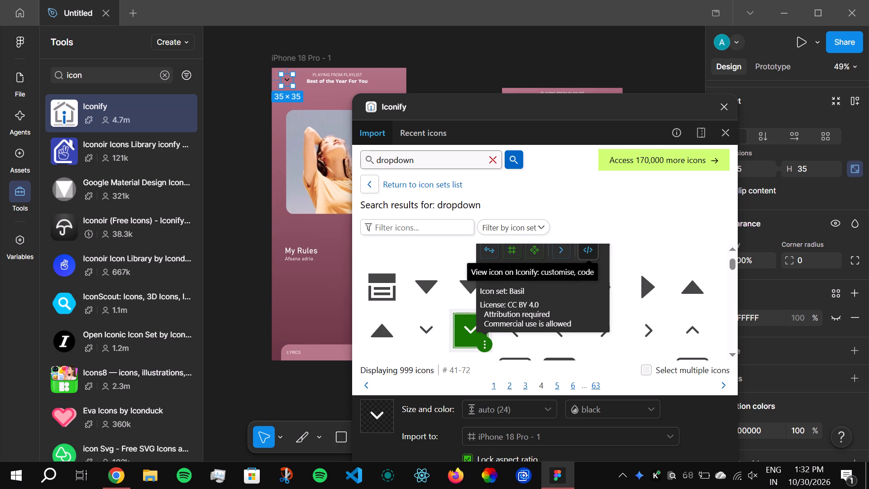
left_click(486, 340)
left_click(486, 340)
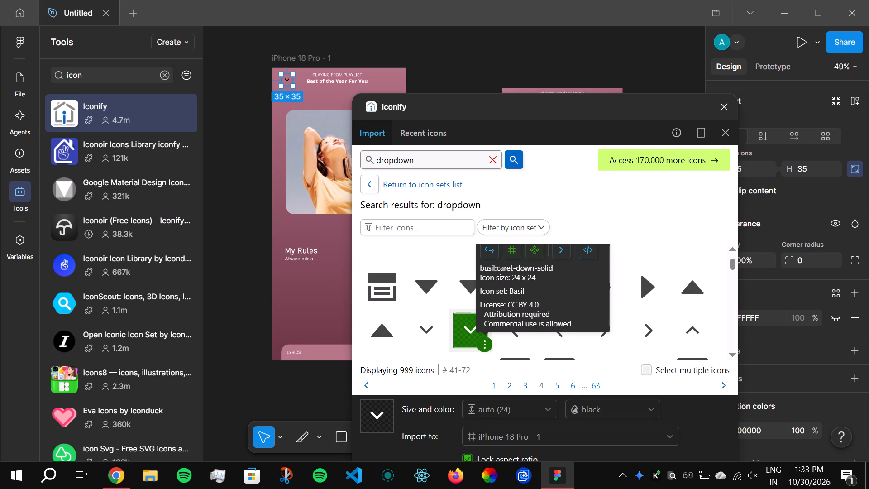
right_click(469, 328)
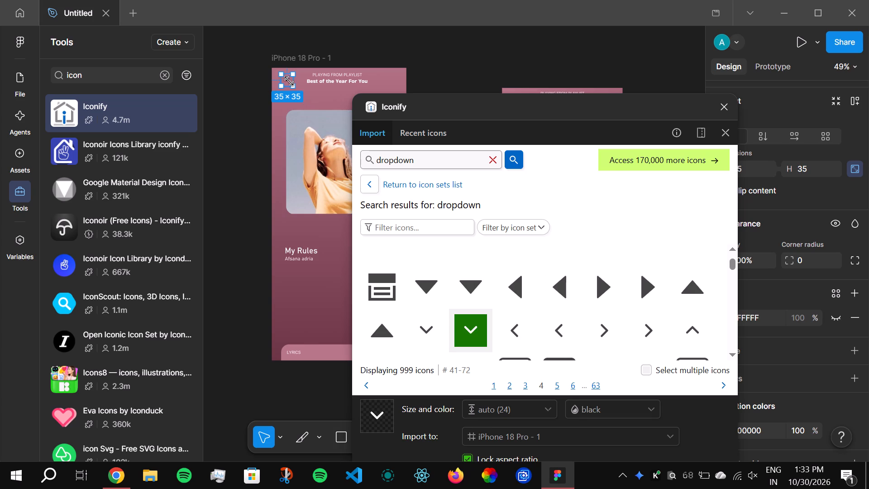
left_click(286, 83)
Set Iconify's icon colour to #fff and place the basil:caret-down-solid icon in the iPhone frame just below the header text.
left_click(629, 409)
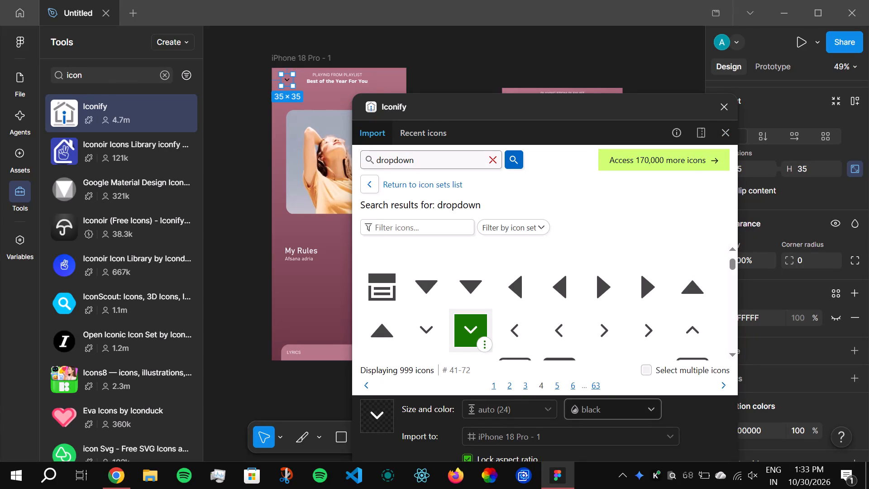
left_click(529, 387)
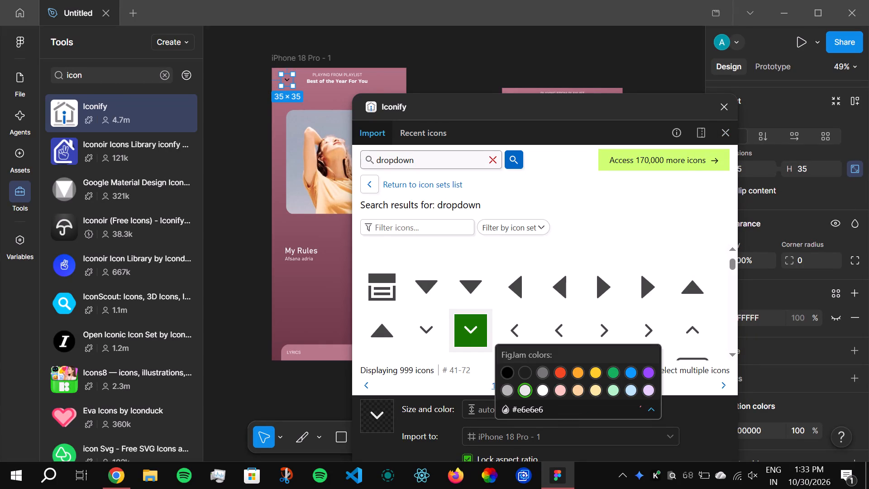
left_click(543, 394)
left_click(650, 407)
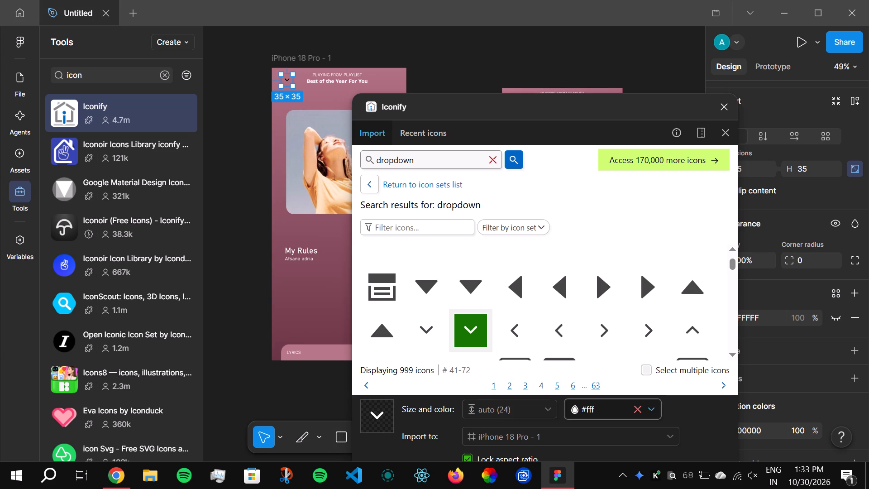
left_click(469, 342)
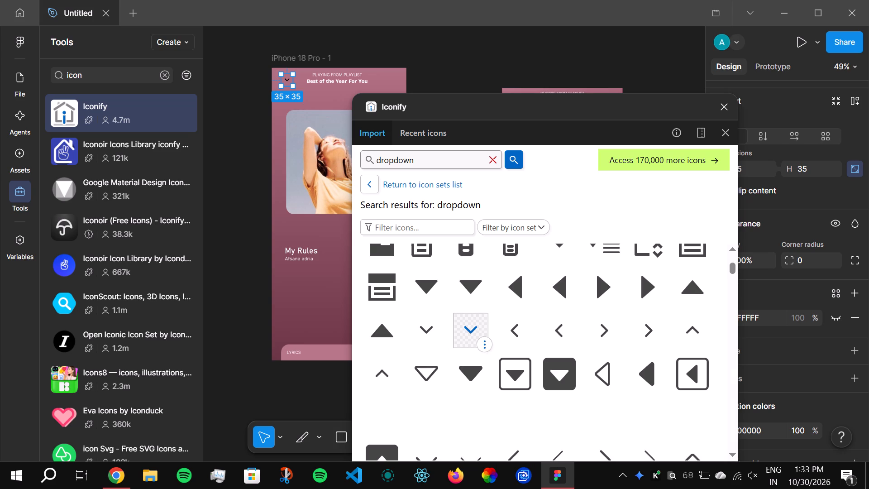
left_click(465, 326)
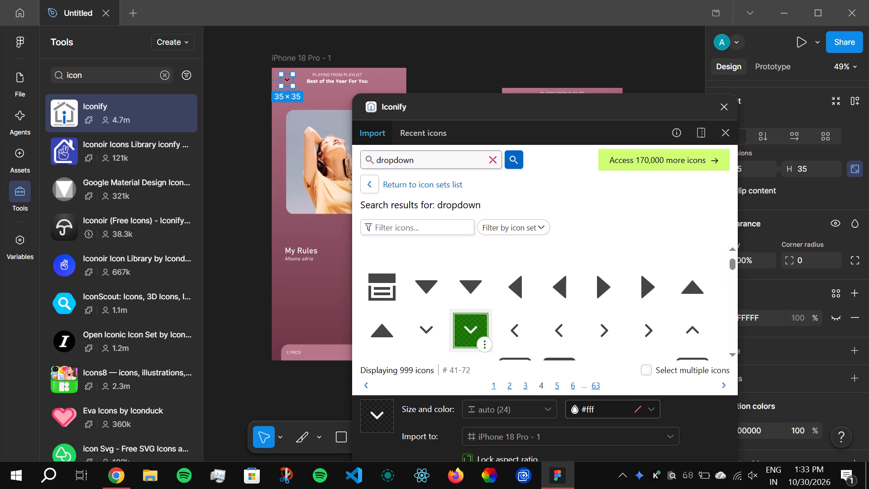
left_click_drag(477, 326, 315, 98)
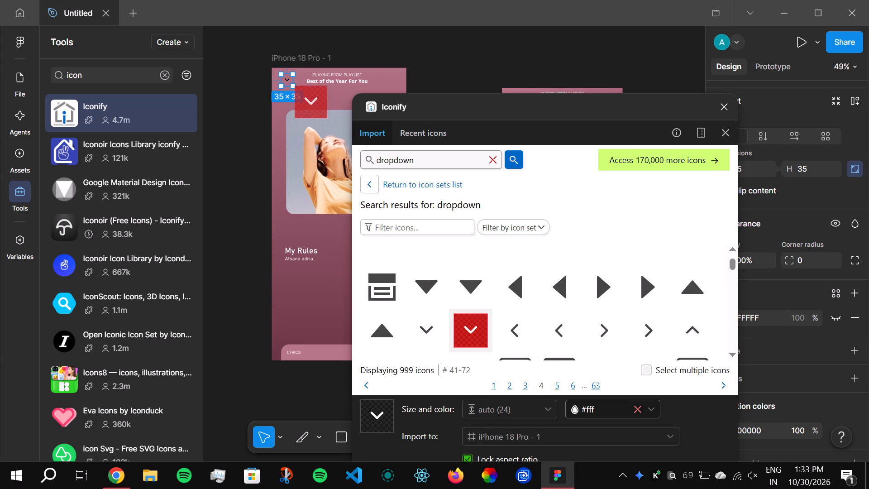
left_click_drag(315, 98, 313, 88)
Delete the black caret-down icon beside the header text.
left_click(286, 76)
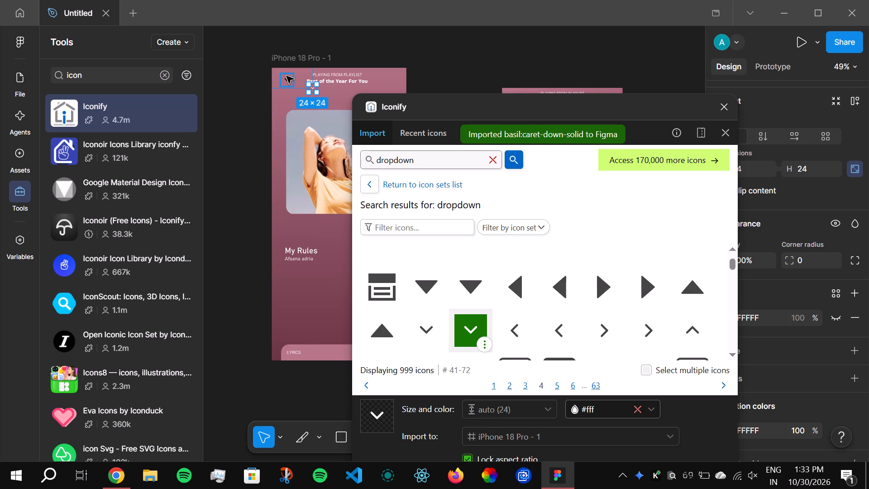
key("Delete")
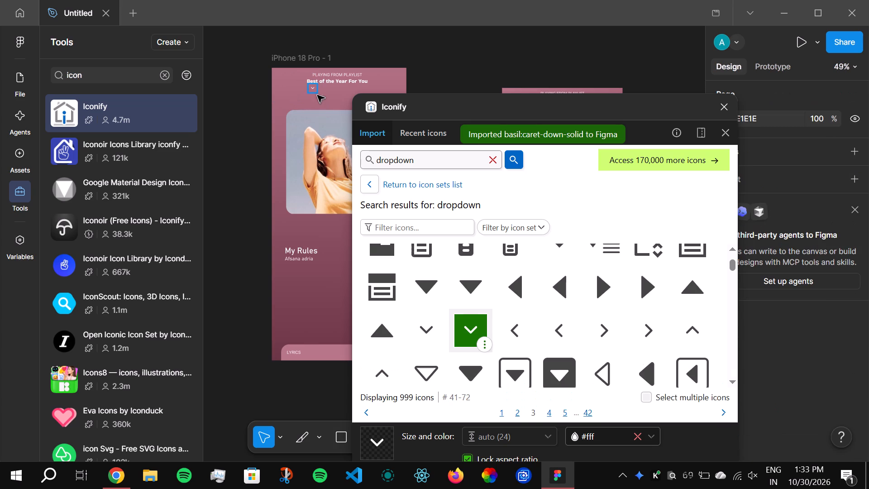
Move the white caret-down icon to the iPhone frame's upper-left corner, at about Y 20, beside the header text.
left_click(310, 86)
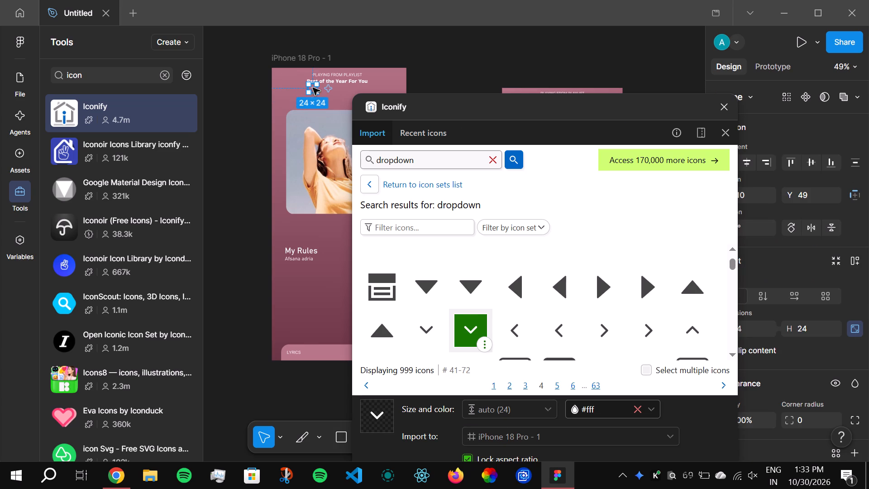
left_click_drag(310, 88, 291, 79)
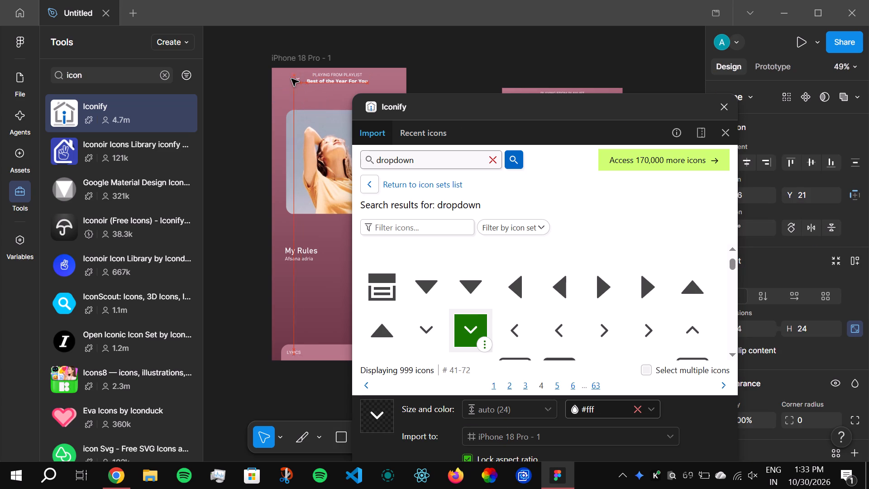
left_click_drag(291, 79, 279, 79)
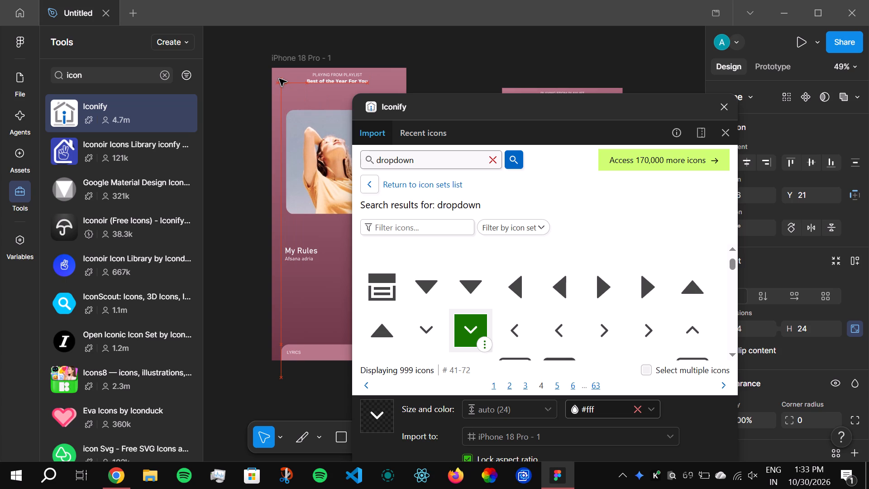
left_click_drag(279, 79, 282, 78)
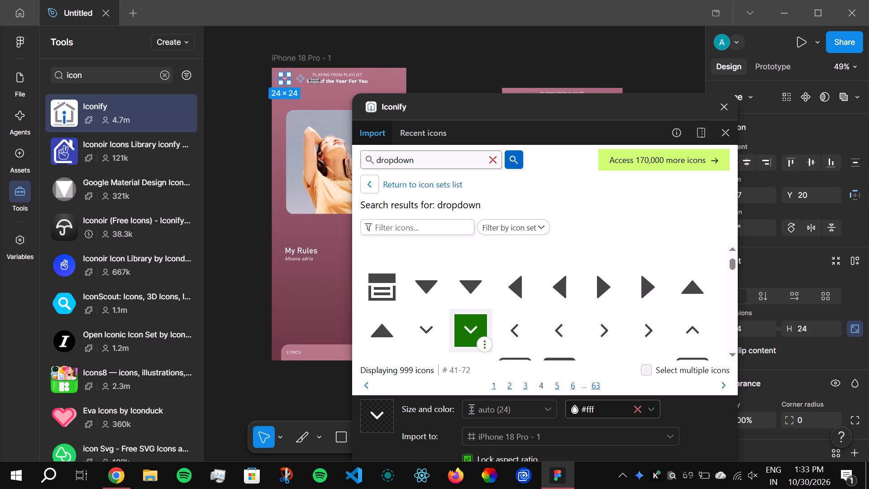
Enlarge the white caret-down icon to about 39 × 39 and shift it nearer the frame's upper-left corner, at about Y 13.
left_click_drag(467, 107, 472, 166)
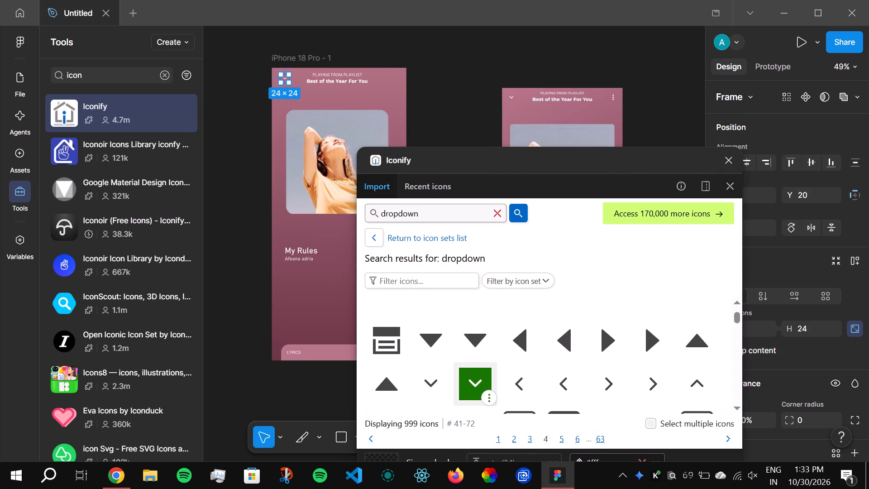
left_click(457, 83)
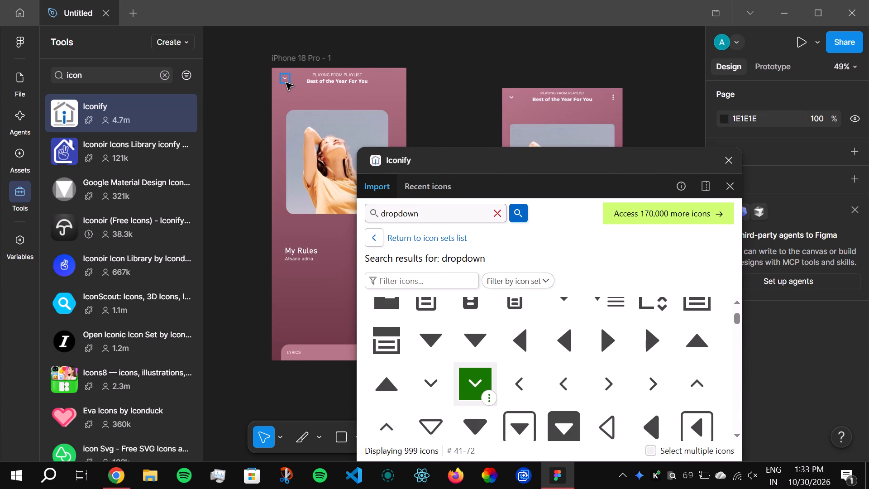
left_click(286, 83)
left_click(291, 83)
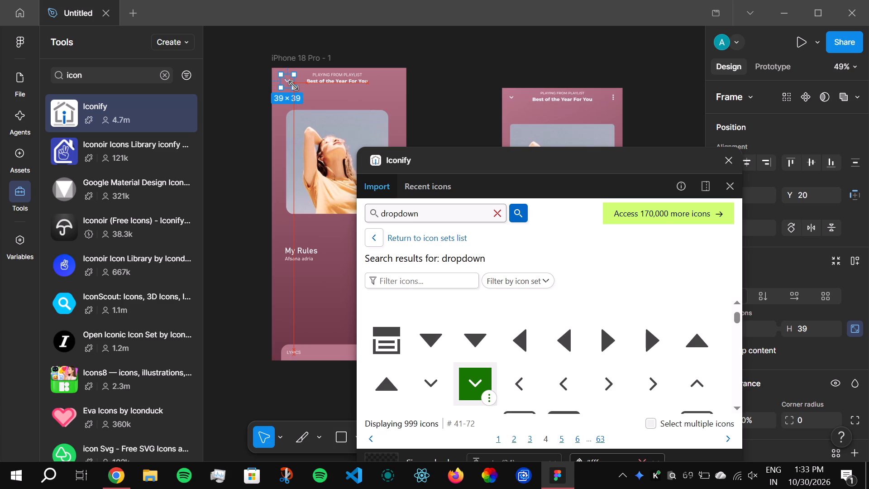
left_click(286, 83)
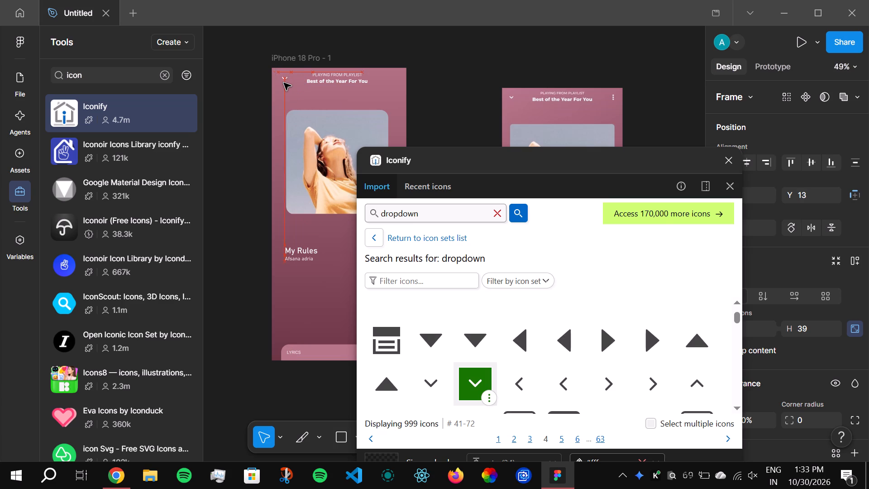
left_click_drag(284, 83, 284, 79)
left_click(284, 79)
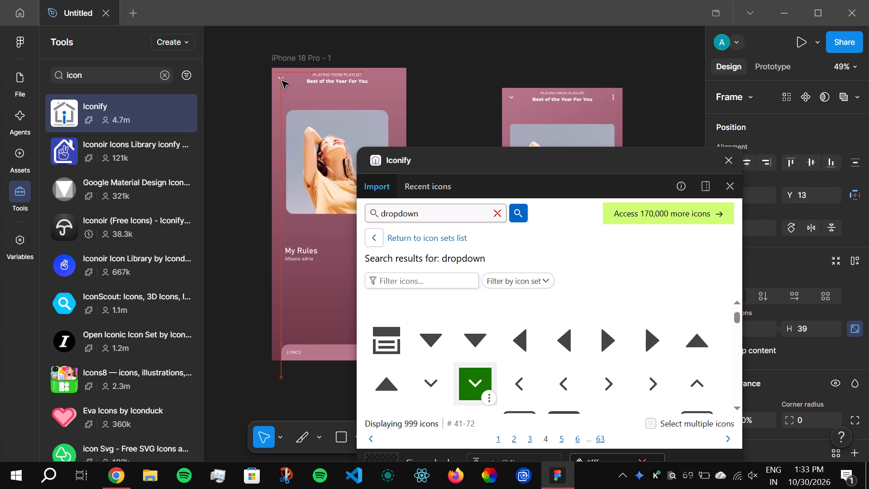
left_click(443, 78)
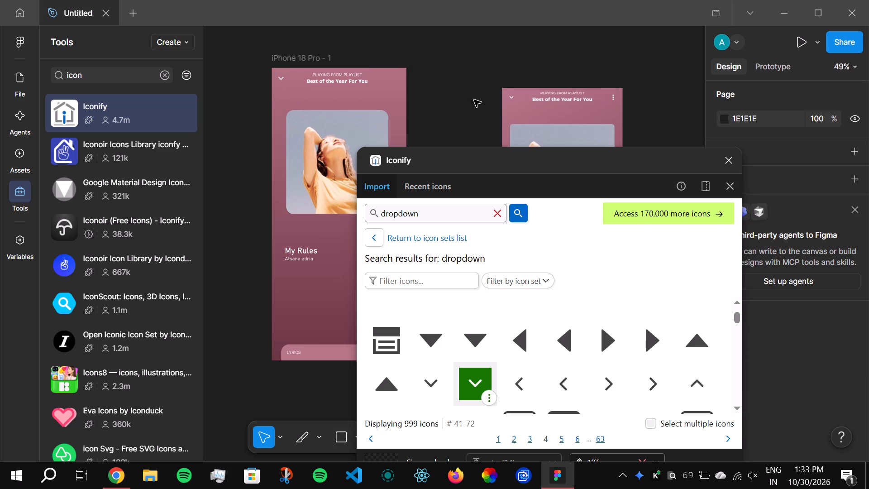
Search Iconify for kebab icons.
left_click(498, 216)
type("kebab")
key("Return")
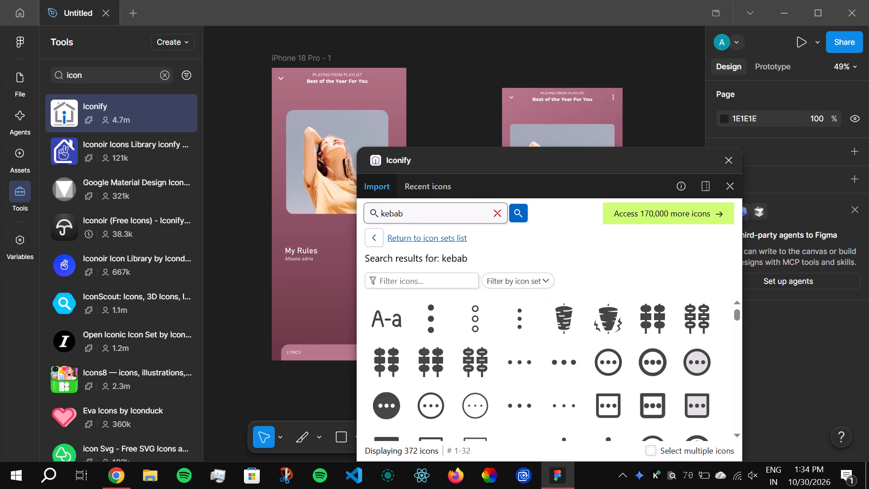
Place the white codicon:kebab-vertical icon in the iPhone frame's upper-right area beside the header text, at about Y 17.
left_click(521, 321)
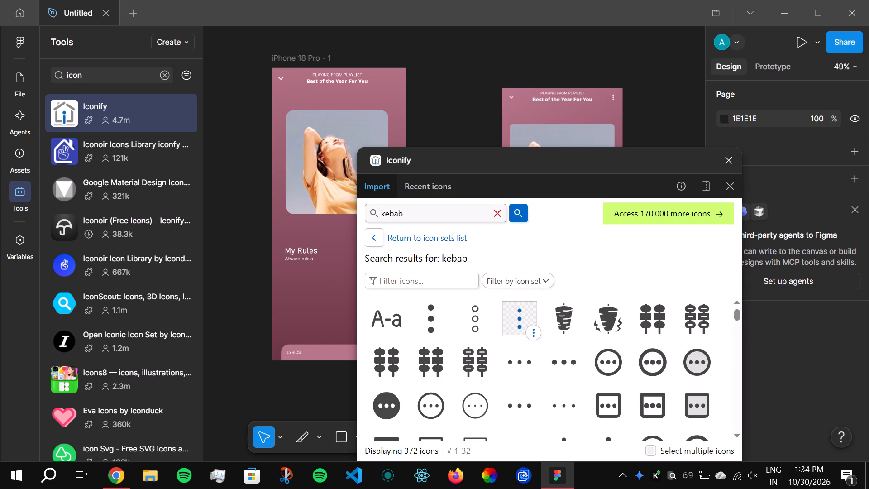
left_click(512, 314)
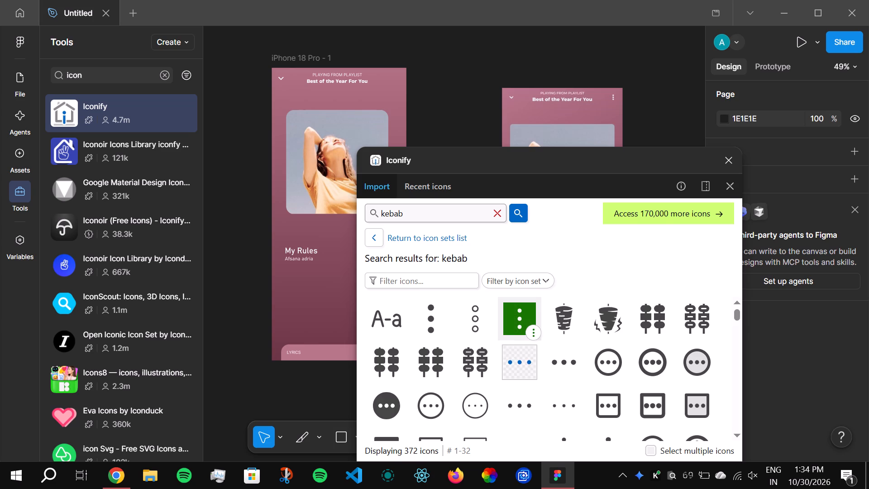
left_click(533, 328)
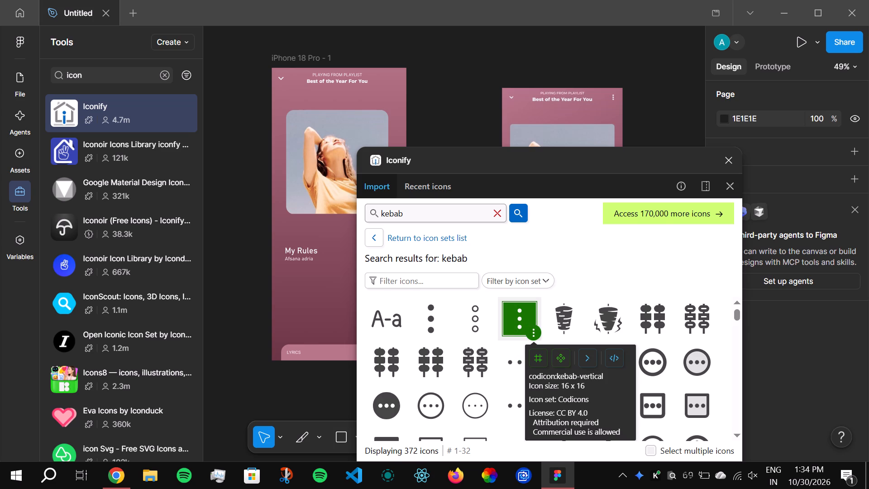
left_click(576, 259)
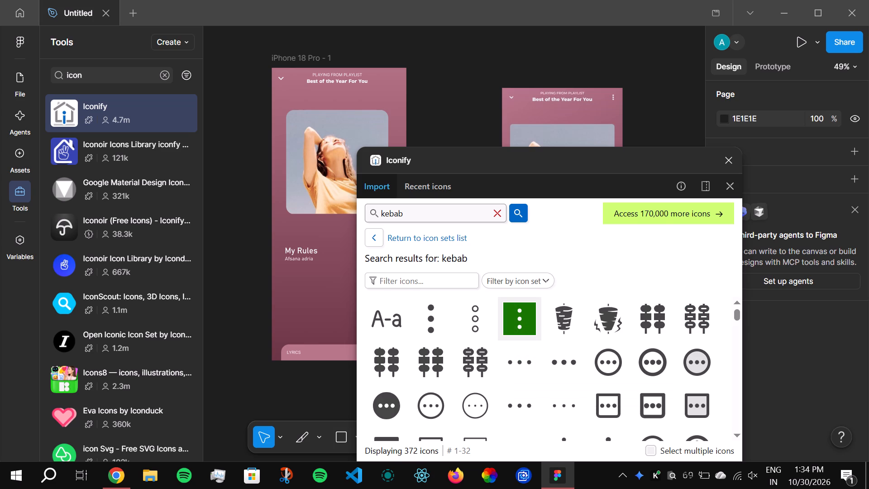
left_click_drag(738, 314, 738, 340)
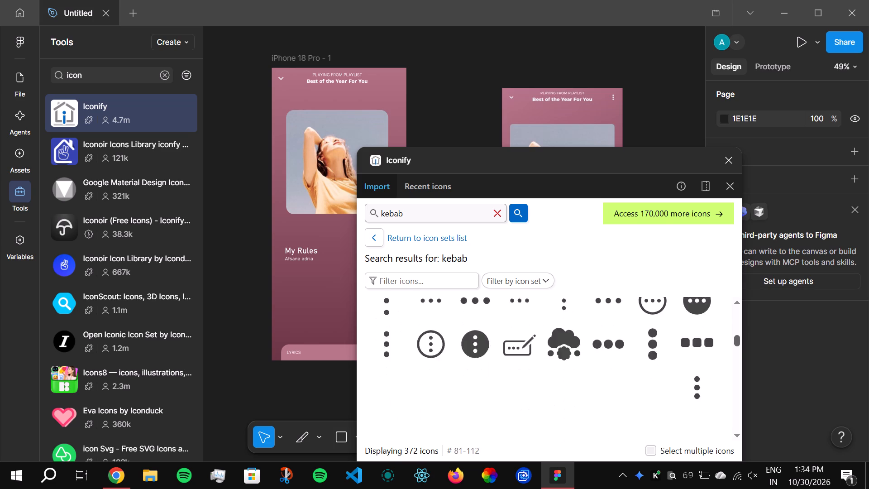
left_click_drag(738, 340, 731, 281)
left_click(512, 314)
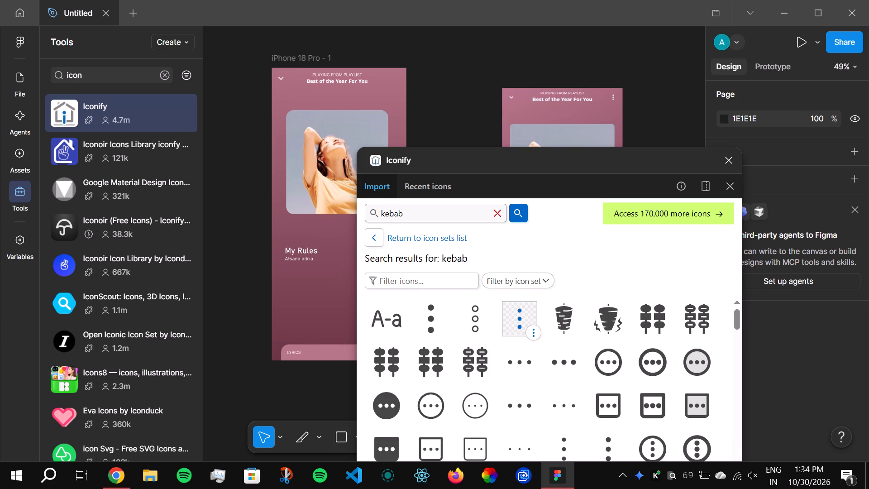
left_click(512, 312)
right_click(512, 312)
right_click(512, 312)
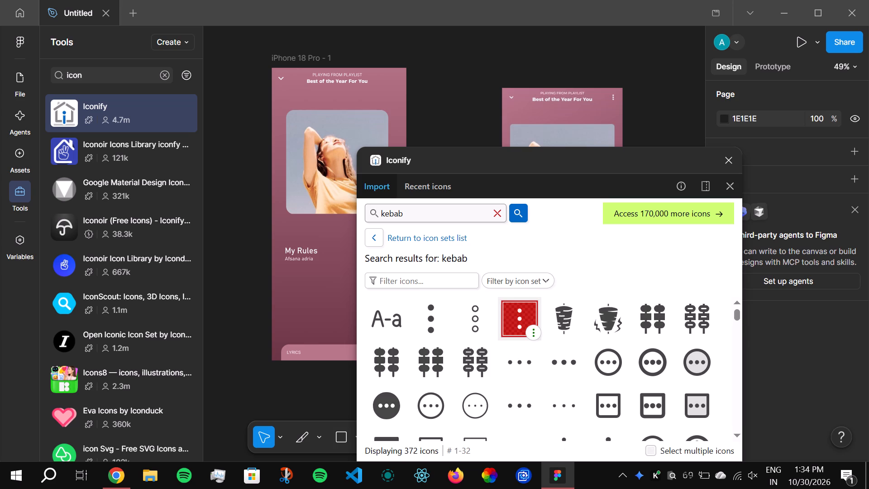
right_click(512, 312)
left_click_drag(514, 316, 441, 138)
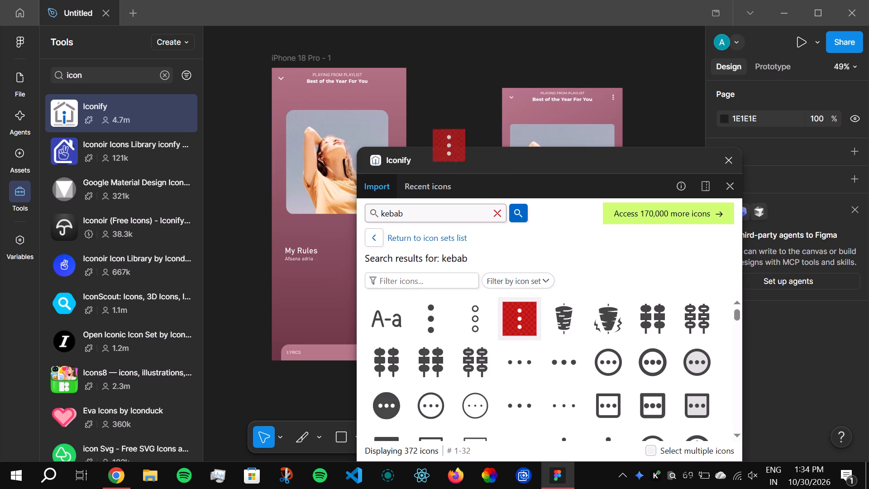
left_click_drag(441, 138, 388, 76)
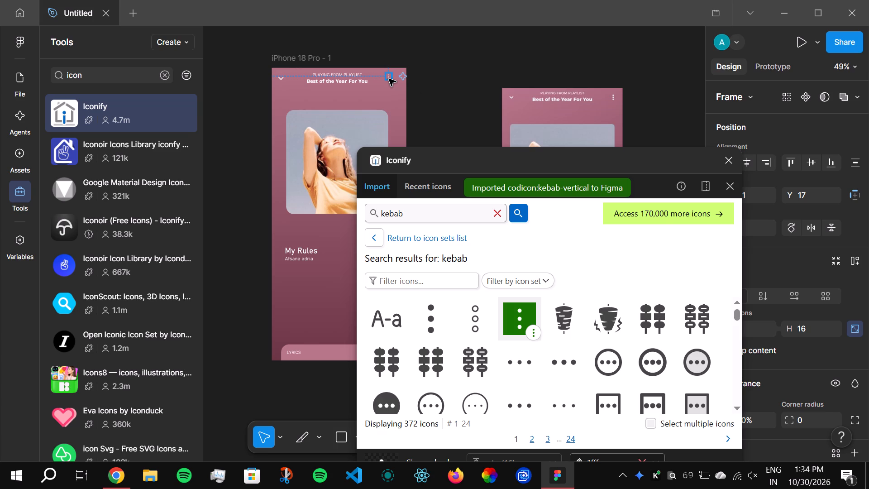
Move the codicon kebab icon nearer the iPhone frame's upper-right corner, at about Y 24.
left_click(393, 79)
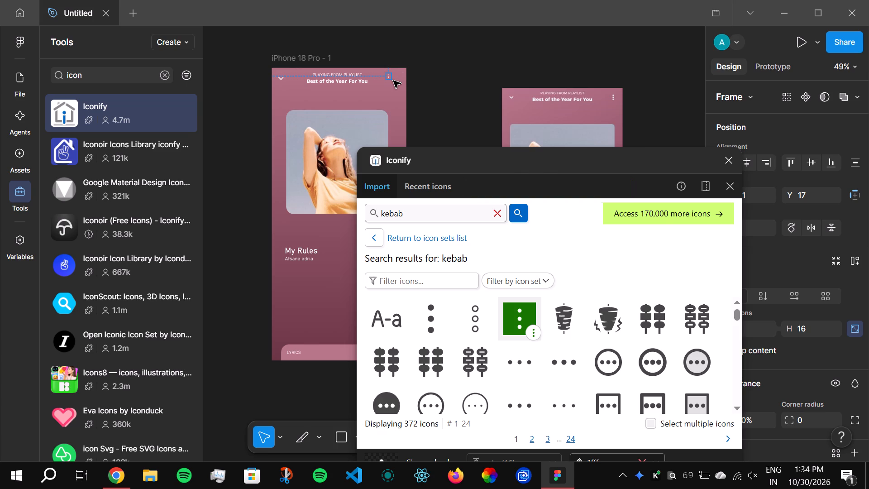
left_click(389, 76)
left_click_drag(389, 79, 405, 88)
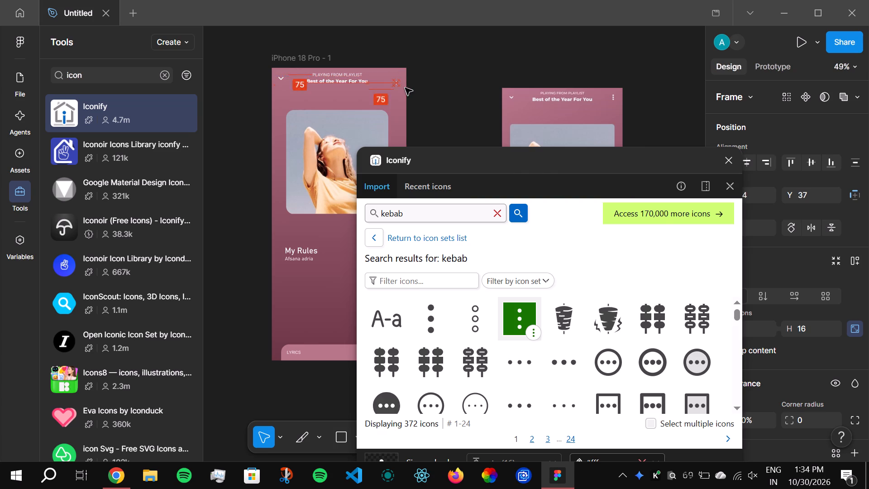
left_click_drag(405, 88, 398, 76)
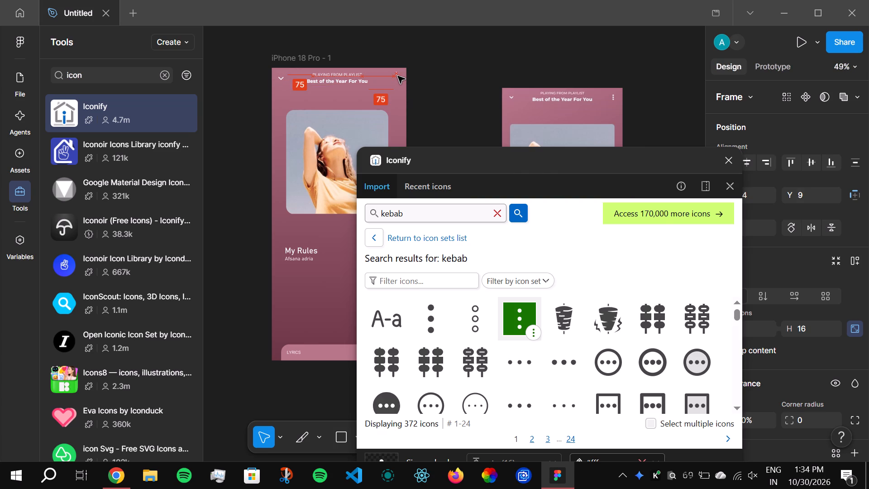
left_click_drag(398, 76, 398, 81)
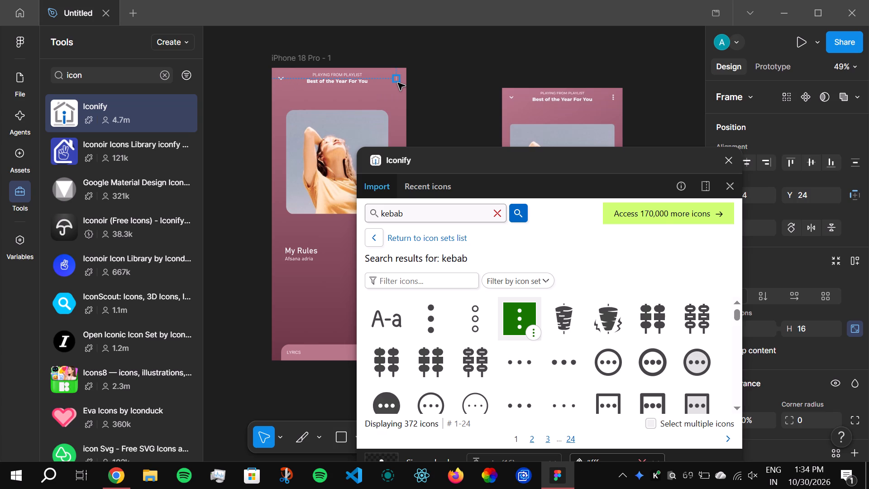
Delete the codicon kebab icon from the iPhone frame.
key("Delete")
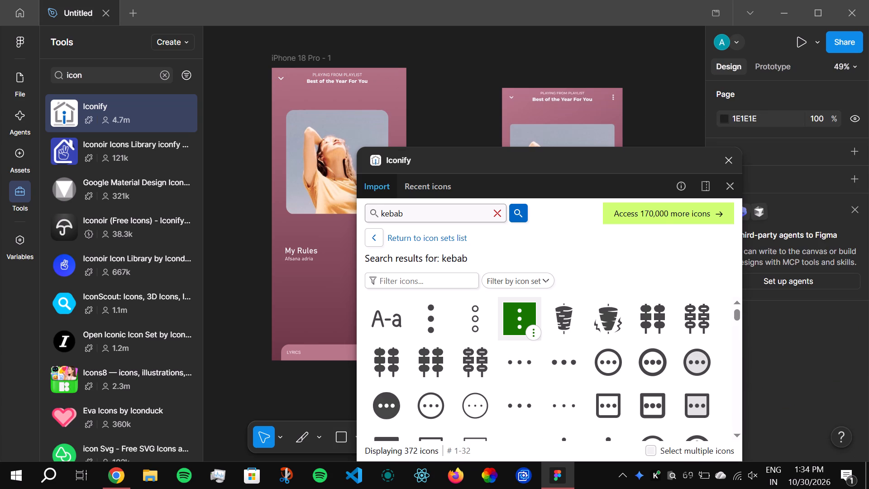
Place the white charm:menu-kebab icon at the iPhone frame's upper edge, near its upper-right corner.
left_click(436, 333)
left_click(425, 307)
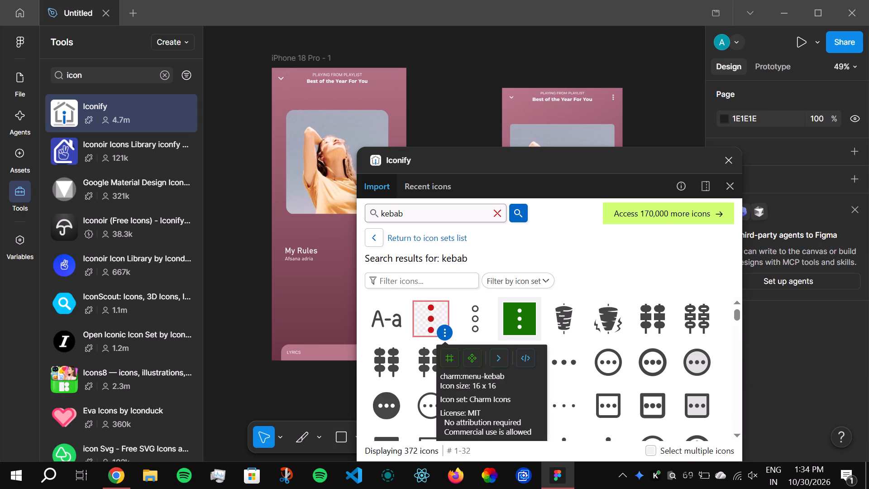
left_click_drag(425, 311, 381, 57)
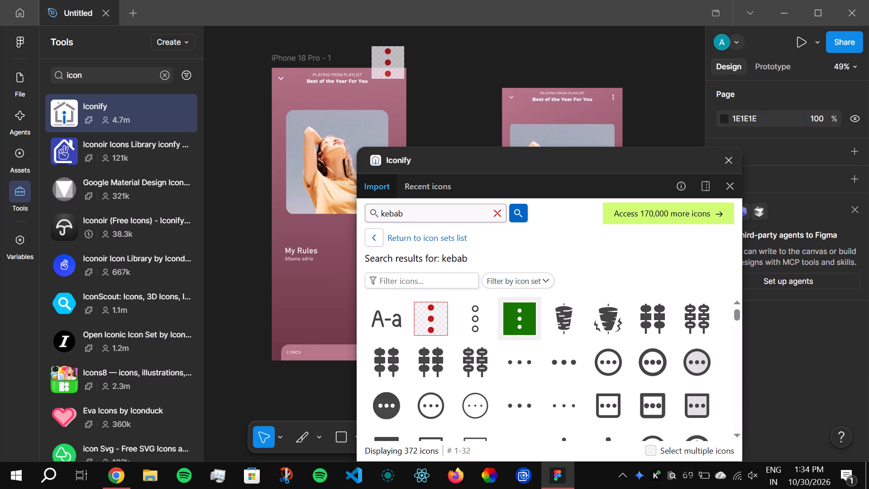
left_click_drag(381, 57, 381, 71)
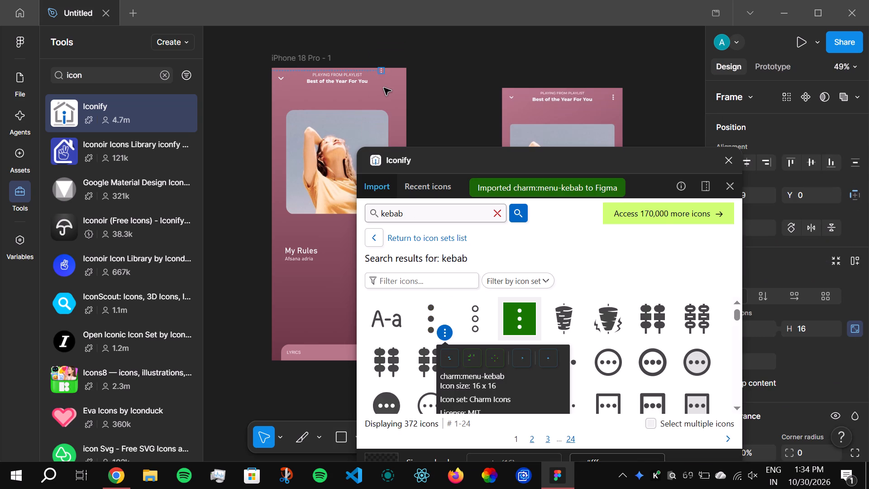
Move the charm kebab icon beside the header text in the iPhone frame's upper-right corner, at about Y 20.
left_click_drag(384, 72, 396, 90)
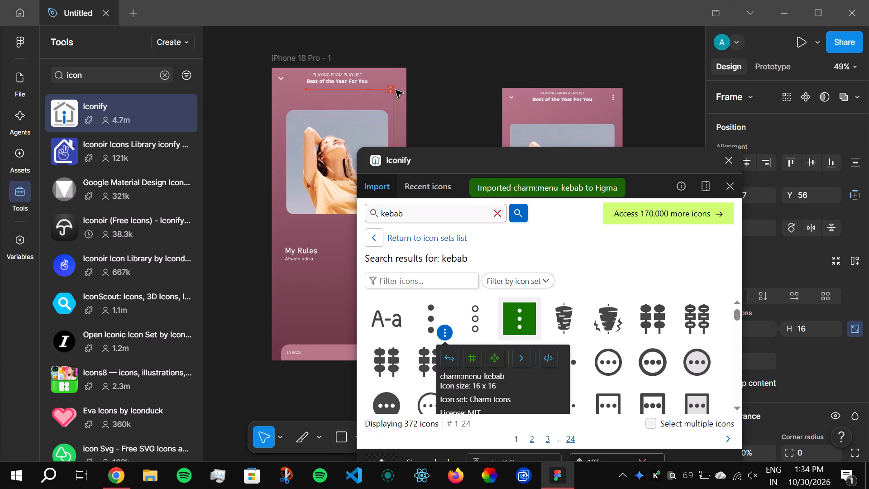
left_click_drag(396, 90, 396, 81)
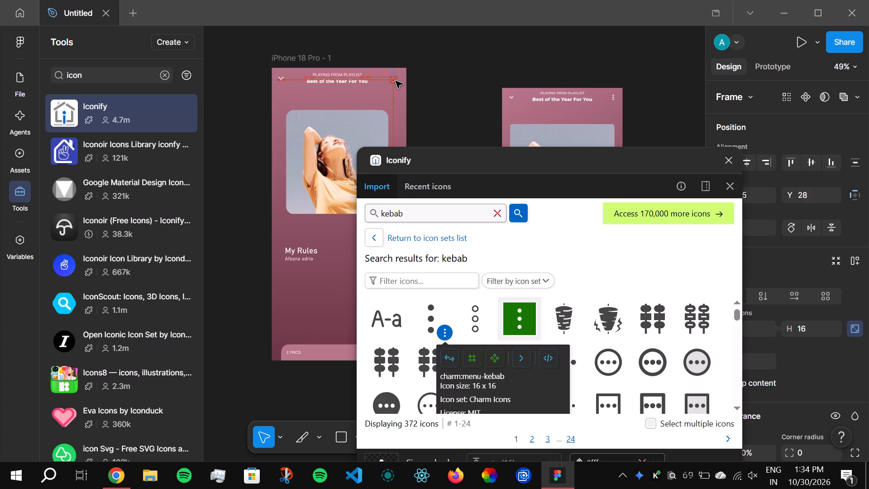
left_click_drag(396, 81, 403, 79)
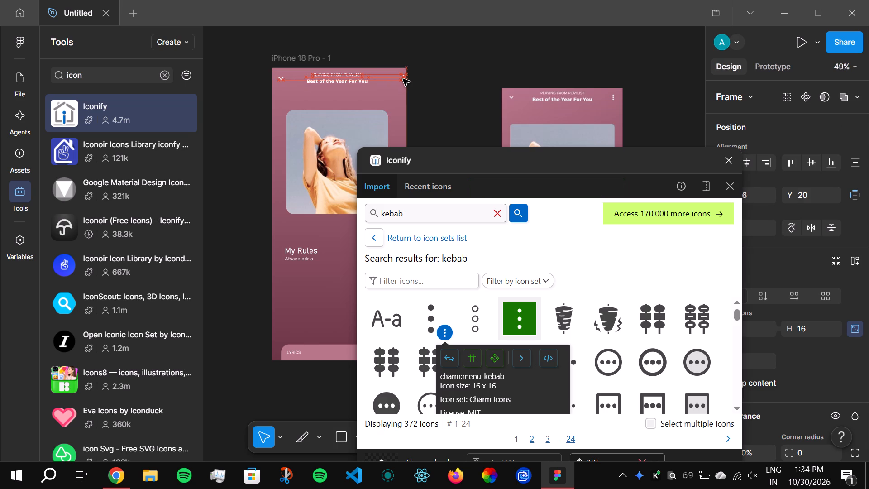
left_click_drag(403, 79, 400, 78)
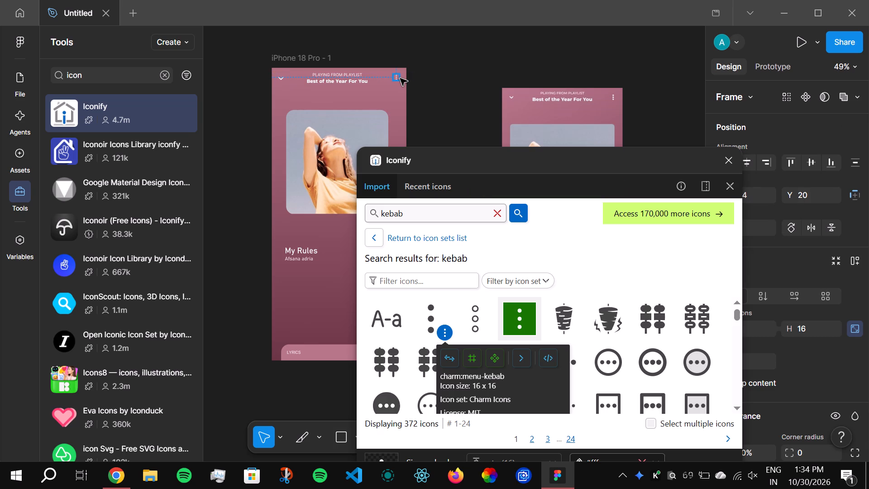
left_click(396, 81)
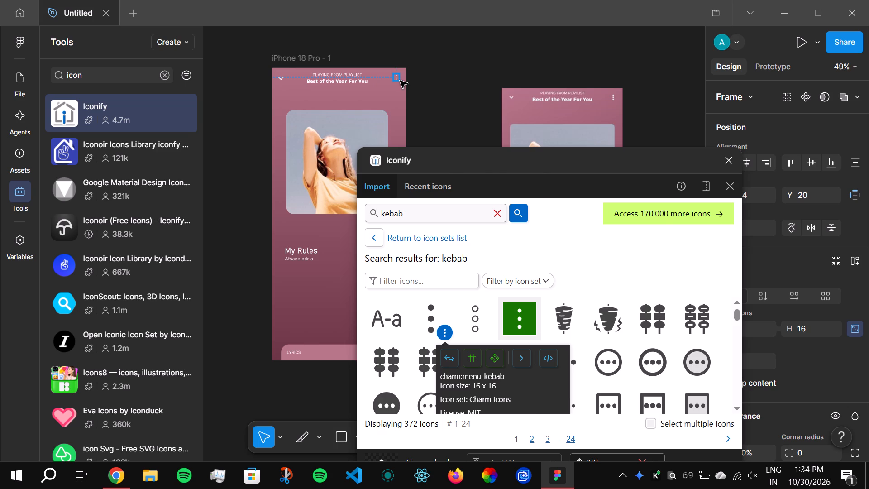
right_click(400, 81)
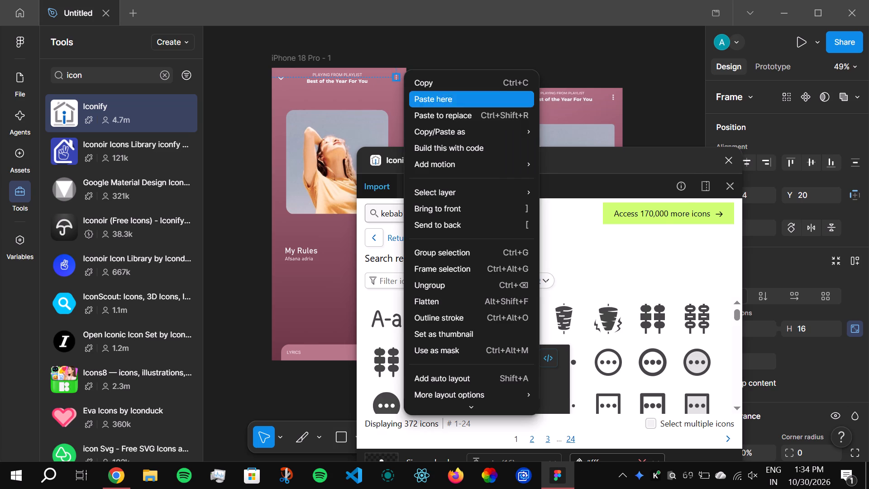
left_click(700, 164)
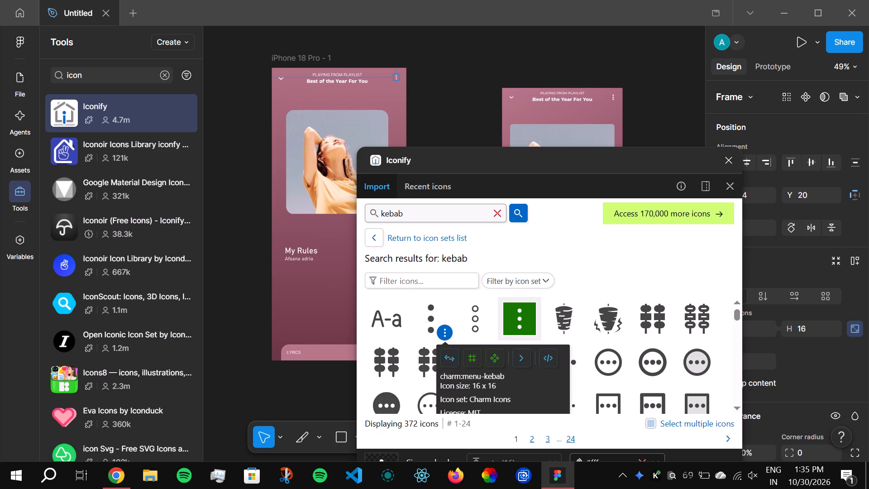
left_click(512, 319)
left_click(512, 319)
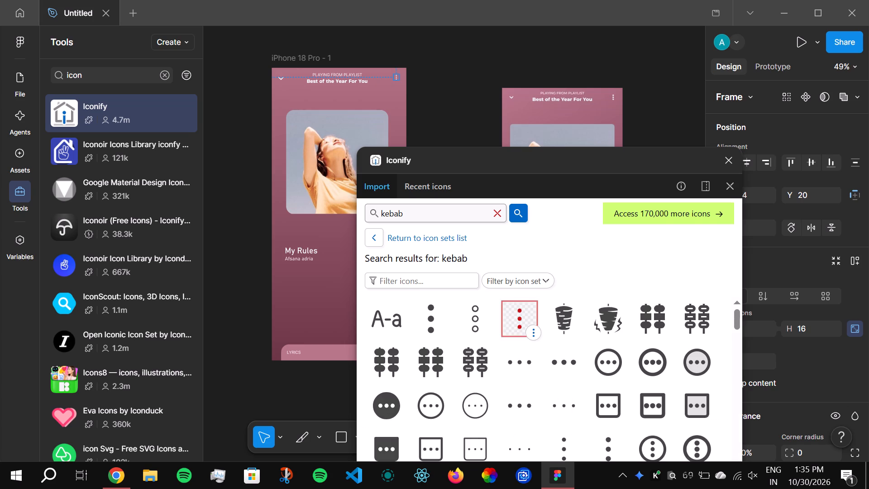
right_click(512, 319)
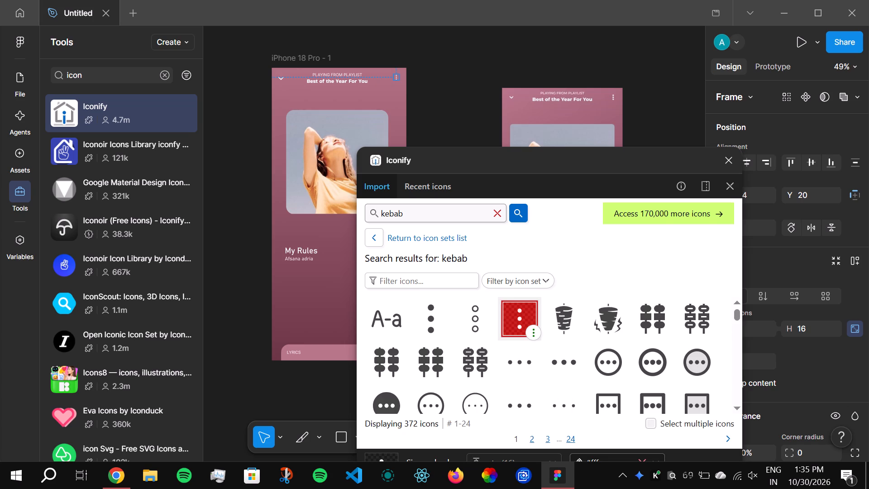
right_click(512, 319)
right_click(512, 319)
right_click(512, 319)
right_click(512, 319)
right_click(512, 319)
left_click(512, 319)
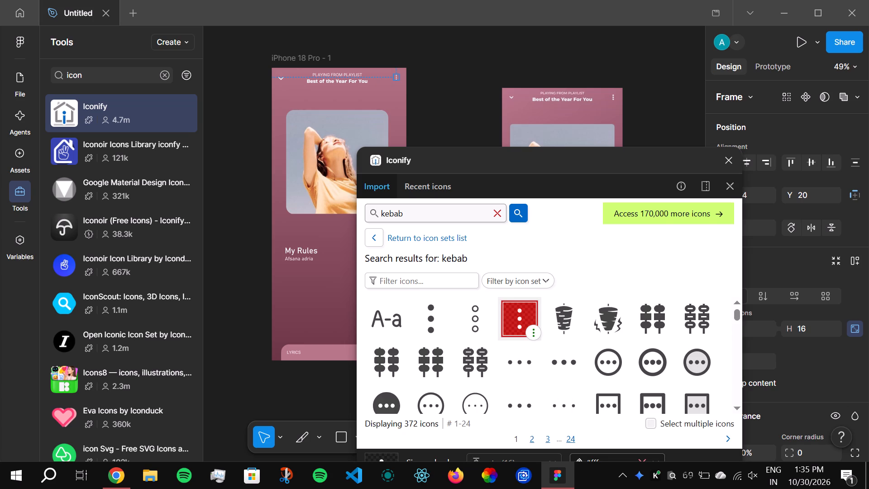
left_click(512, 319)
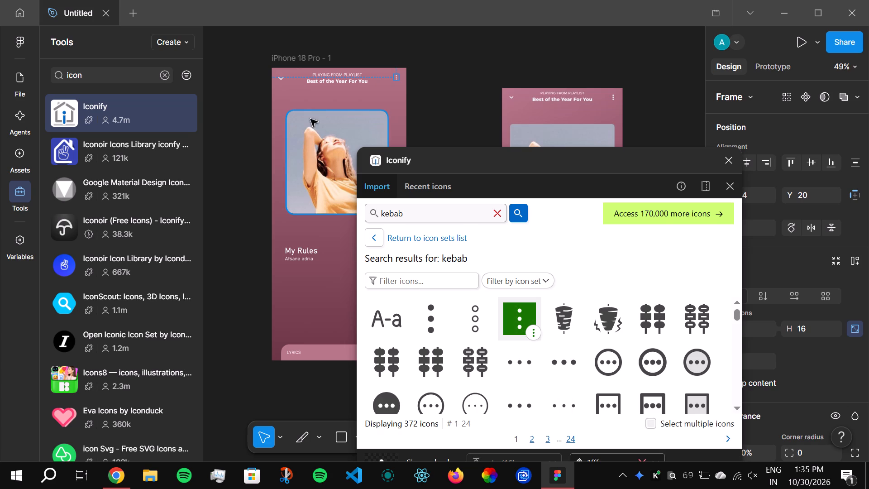
Select the white kebab icon in the iPhone frame and set Iconify's icon size to 32.
left_click(284, 86)
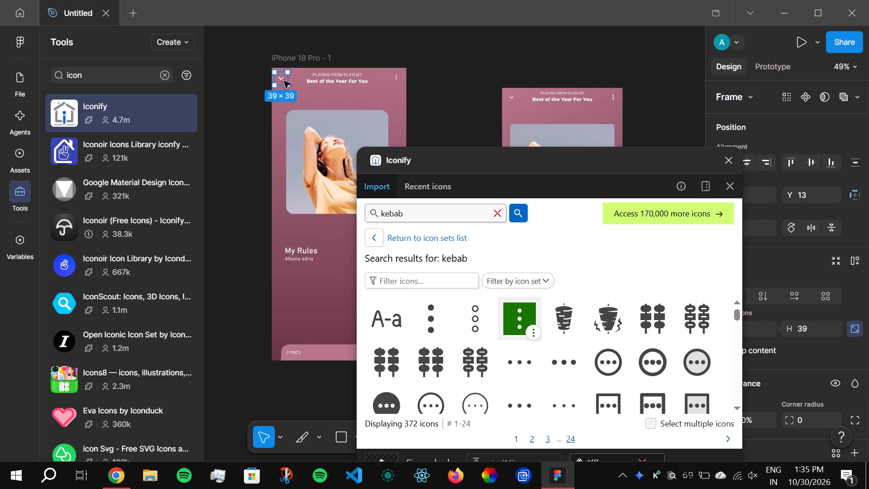
left_click(400, 72)
left_click(400, 78)
triple_click(396, 78)
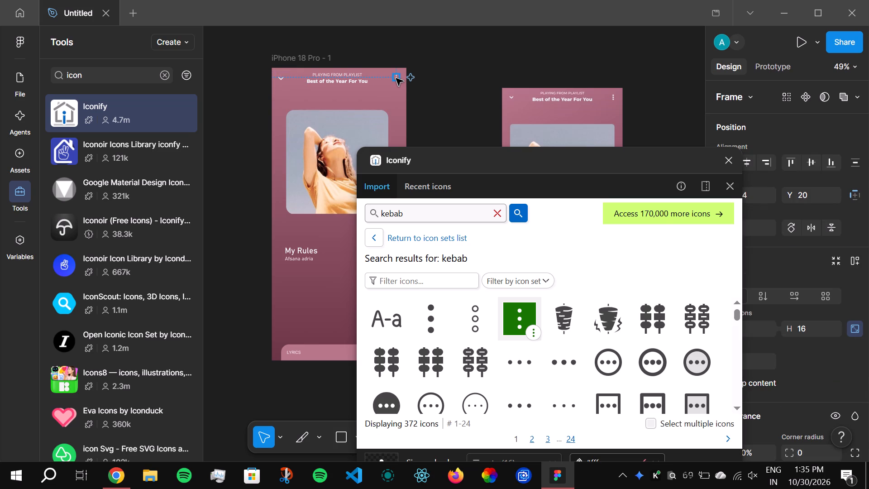
left_click_drag(540, 154, 612, 43)
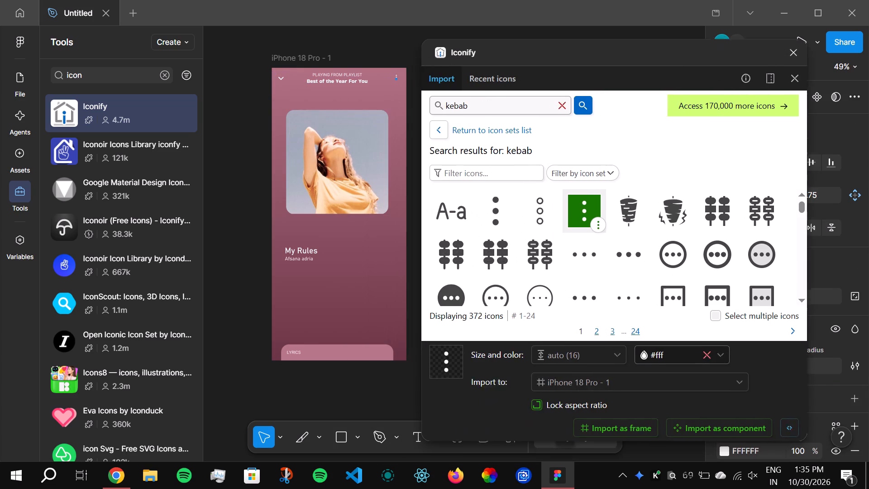
left_click_drag(612, 43, 647, 31)
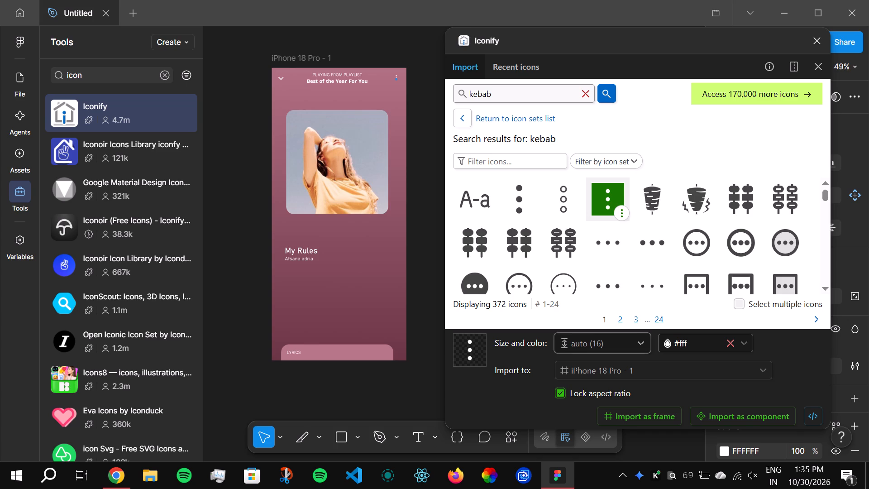
left_click(638, 342)
left_click(615, 323)
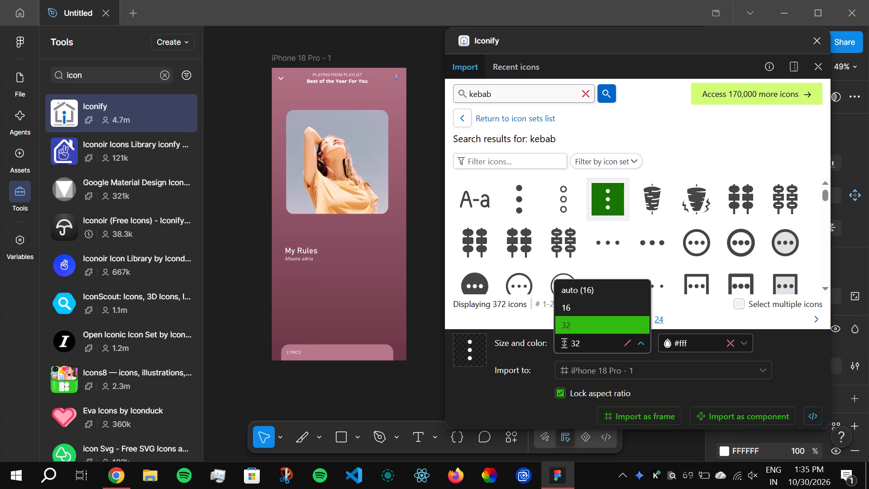
Delete the small white kebab icon beside the header text in the iPhone frame.
left_click(396, 76)
left_click(396, 76)
left_click(396, 81)
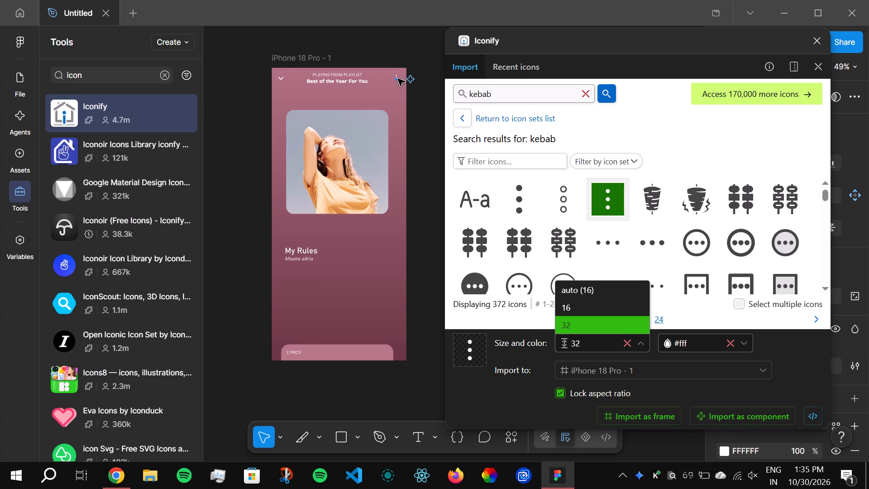
left_click(396, 76)
key("Delete")
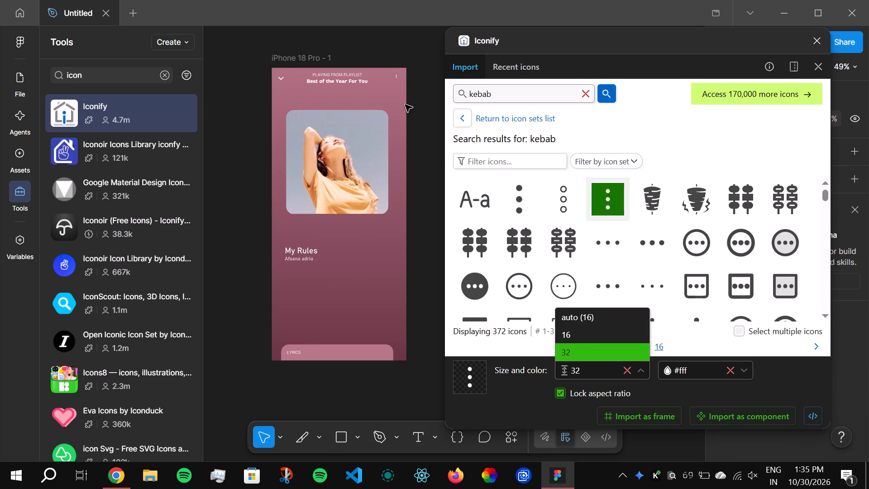
left_click(398, 76)
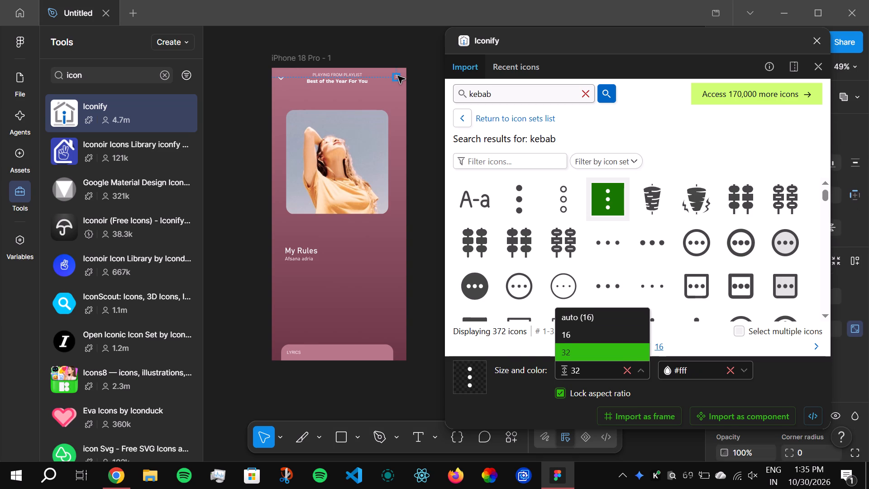
key("Delete")
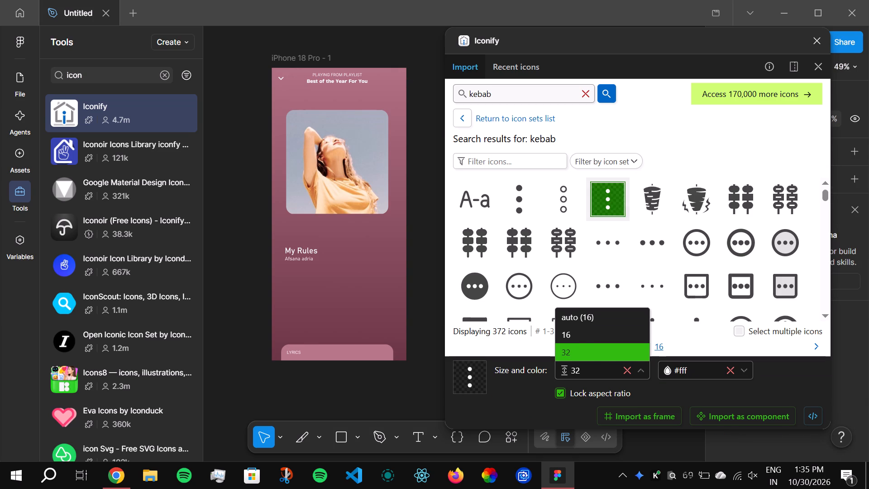
Place the white codicon kebab-vertical icon at 32 × 32 in the iPhone frame's upper-right corner, level with the header text.
left_click_drag(607, 190, 393, 74)
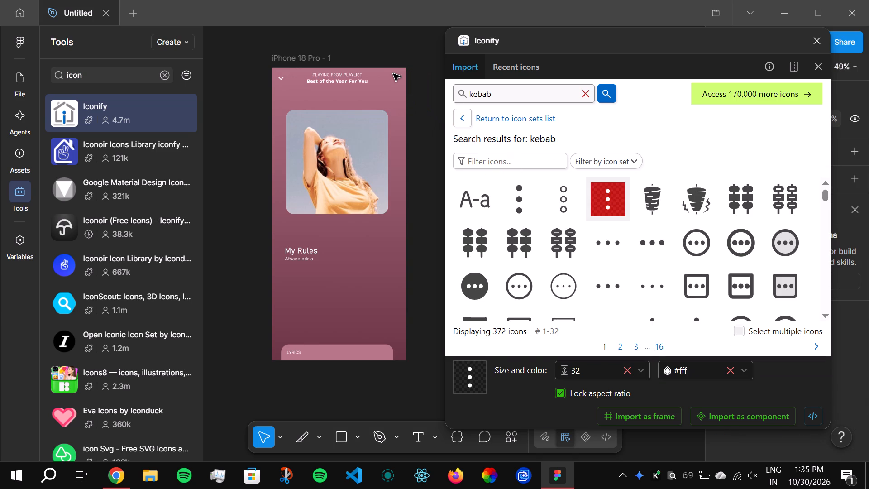
left_click_drag(393, 74, 393, 76)
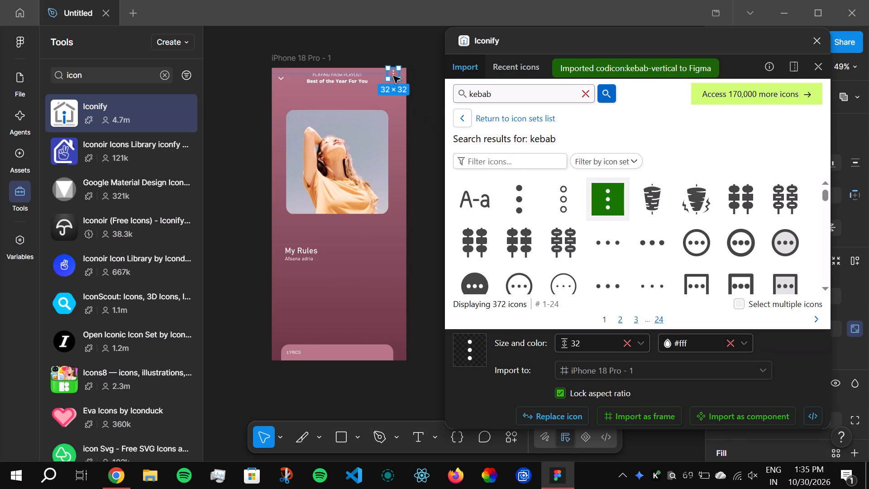
left_click_drag(393, 76, 396, 78)
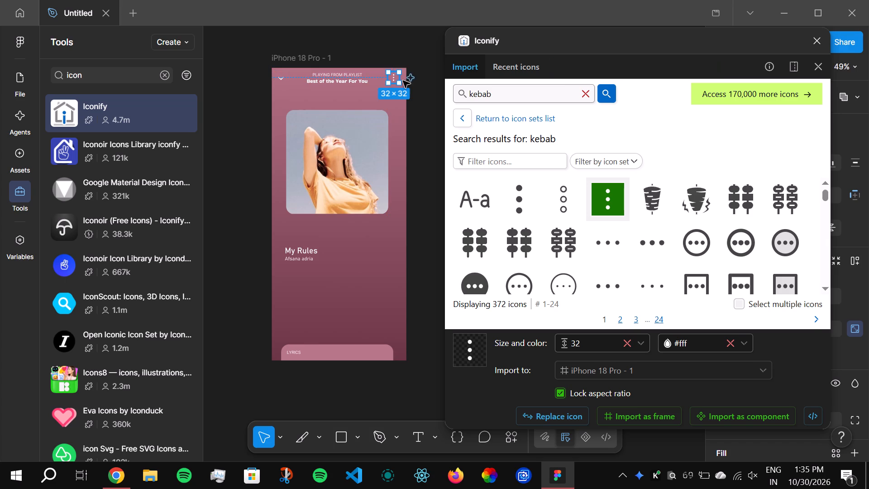
left_click(426, 95)
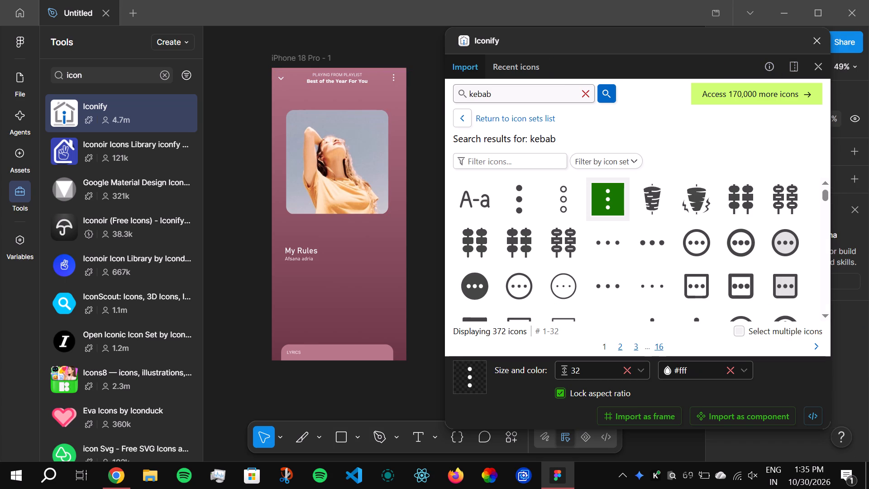
Search Iconify for "progress bar" and browse the results for an icon matching the reference screenshot's playback bar.
left_click_drag(607, 40, 626, 149)
left_click_drag(626, 149, 647, 209)
left_click_drag(626, 38, 648, 331)
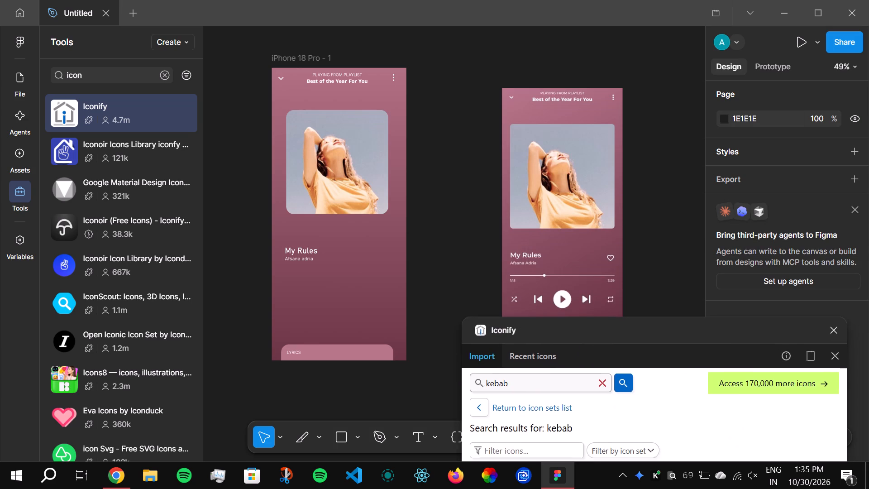
left_click_drag(648, 331, 633, 62)
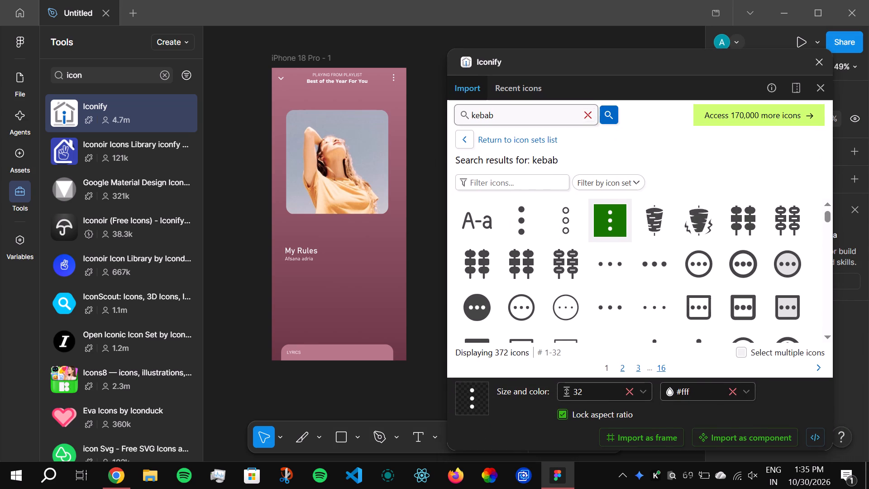
left_click(586, 119)
type("progress bar")
key("Return")
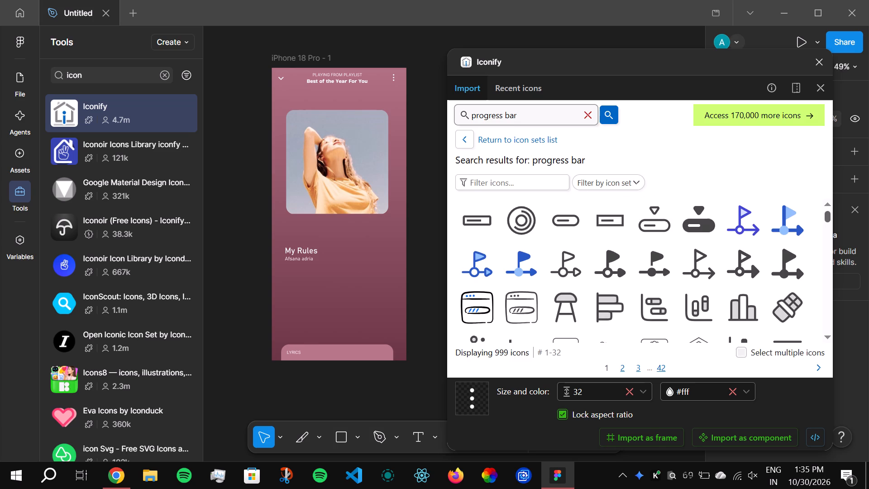
left_click_drag(826, 216, 826, 219)
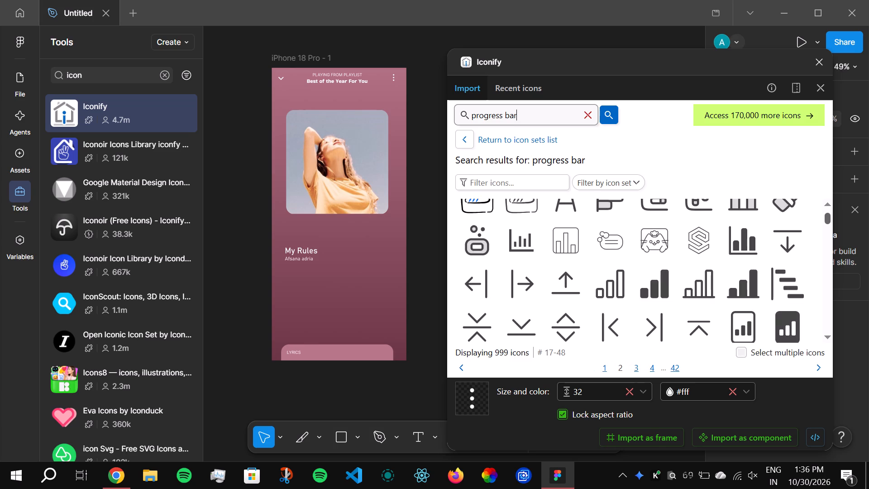
left_click_drag(826, 219, 824, 230)
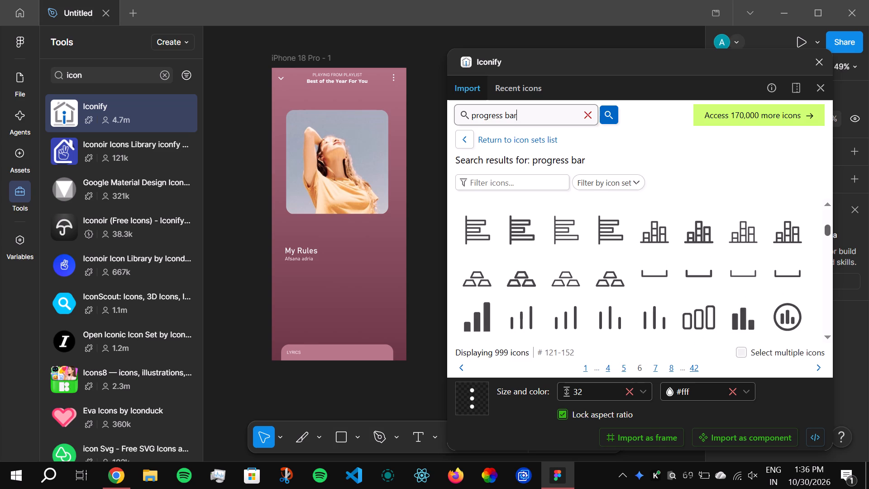
left_click_drag(824, 230, 819, 238)
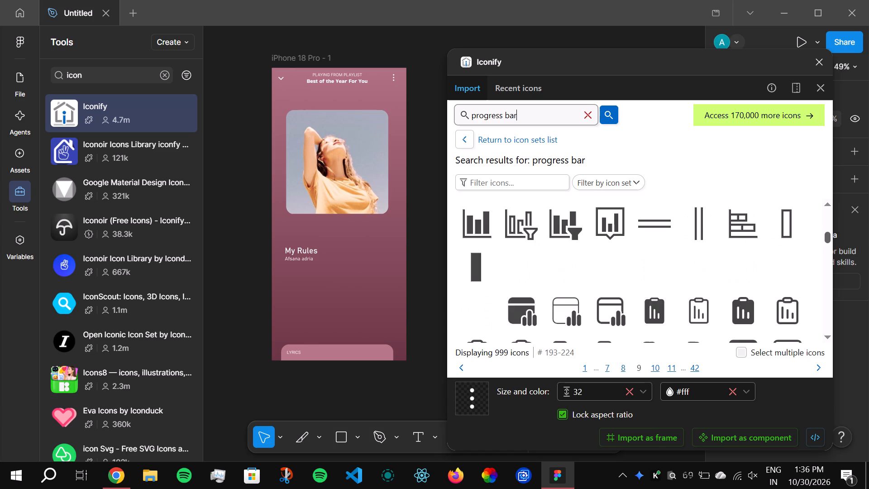
Look further through the "progress bar" icon results for a playback bar and close Iconify.
left_click_drag(819, 238, 819, 244)
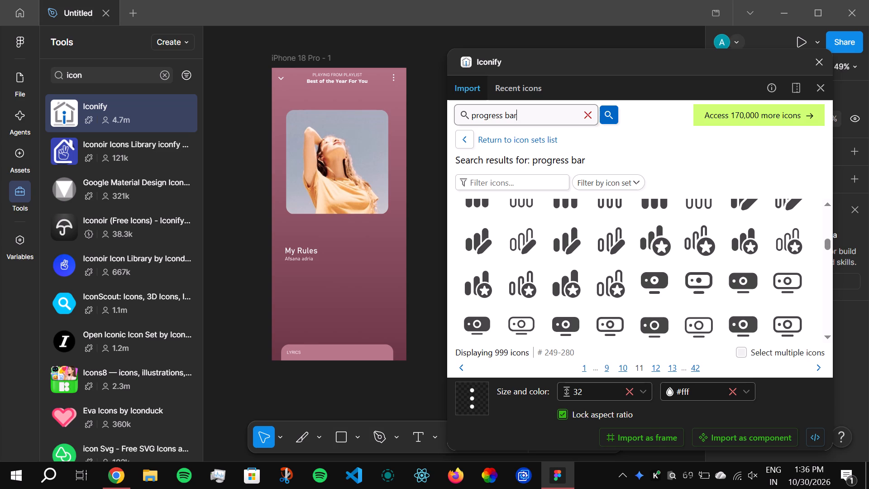
left_click(819, 57)
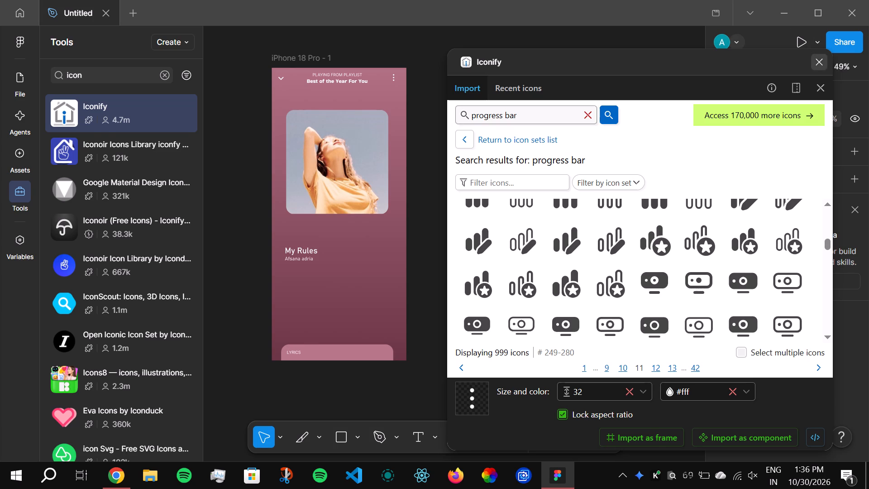
key("ctrl+s")
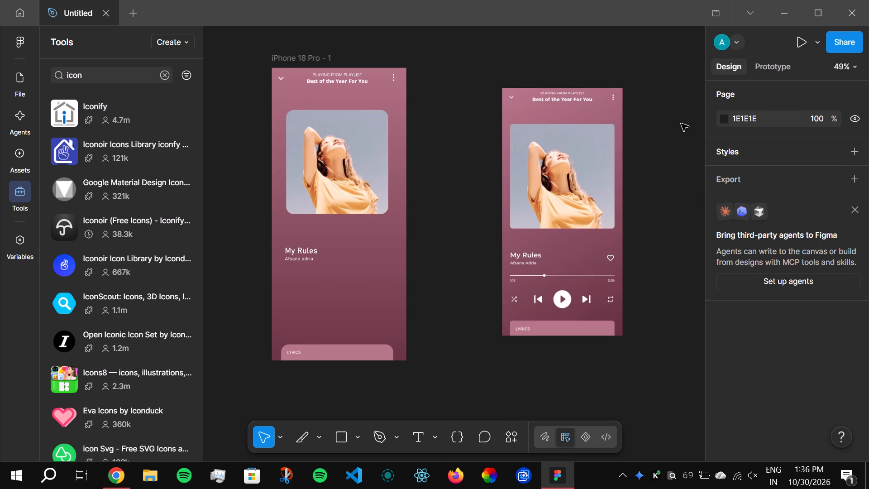
Wrap the iPhone 18 Pro frame and the reference image together in one section.
left_click(365, 154)
left_click(438, 268)
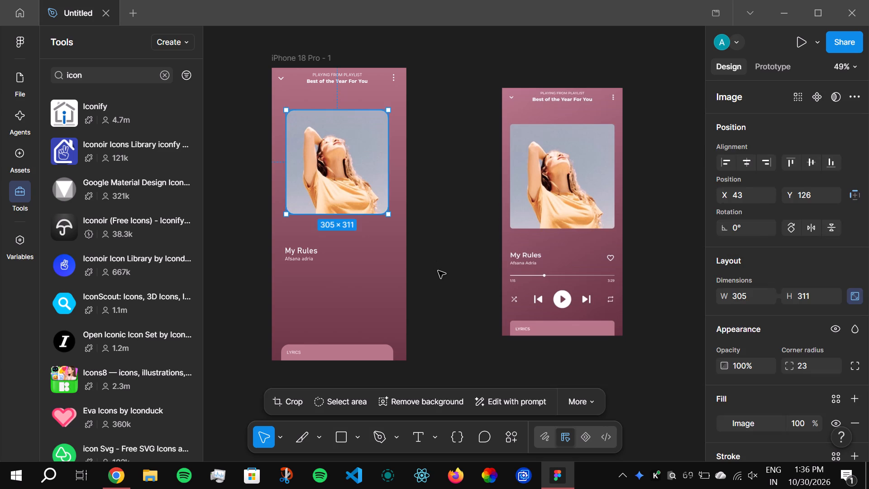
double_click(438, 271)
key("ctrl+a")
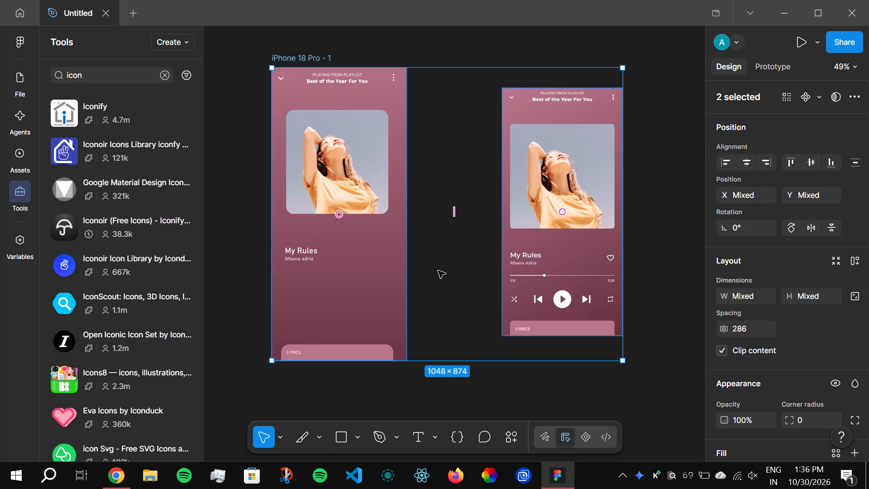
key("ctrl+s")
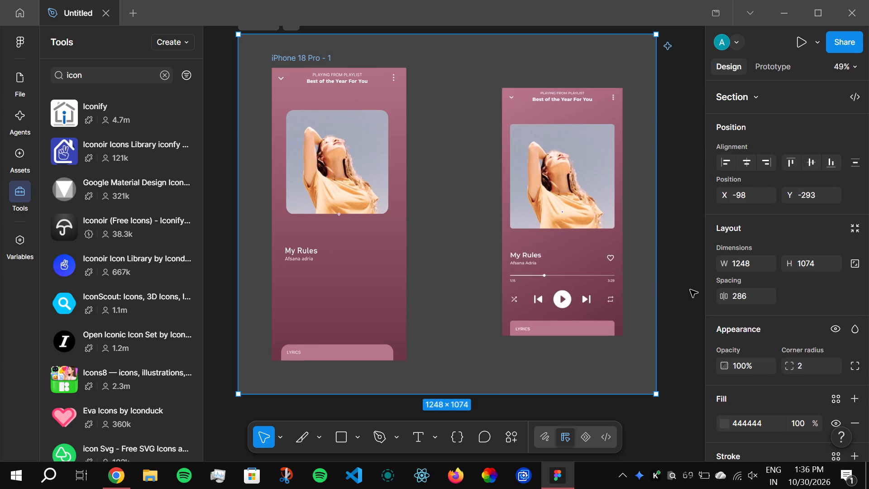
left_click(688, 290)
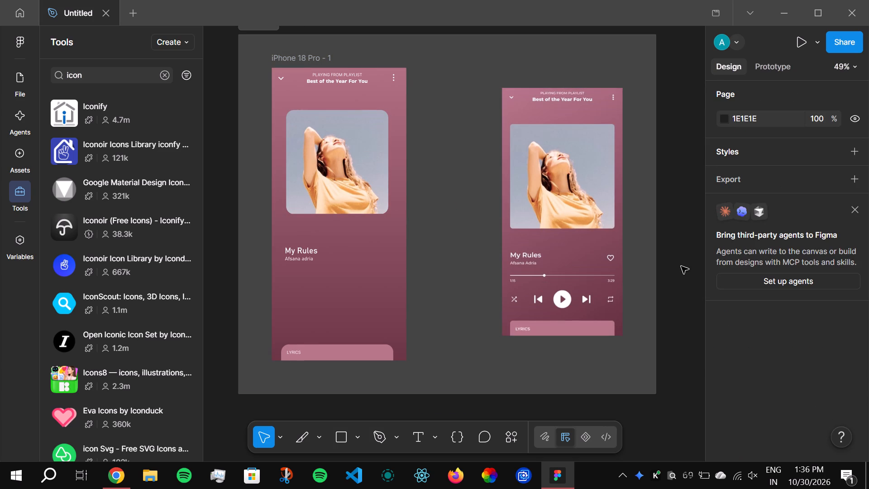
Close the Figma window with the music player design.
left_click(868, 0)
left_click(862, 14)
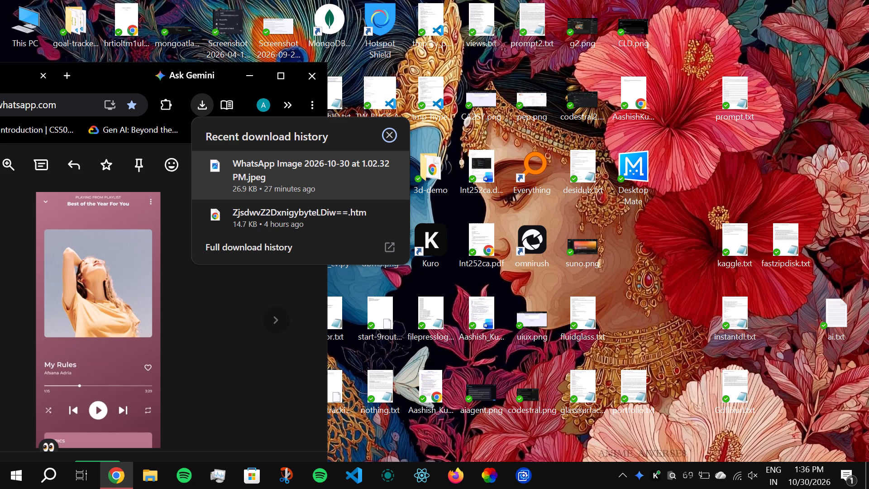